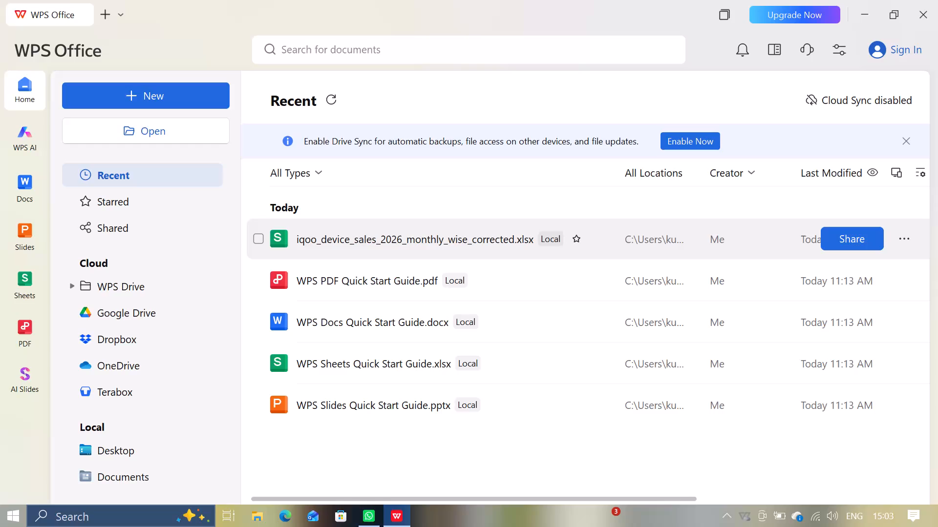
Open the recent workbook iqoo_device_sales_2026_monthly_wise_corrected.xlsx.
double_click(481, 253)
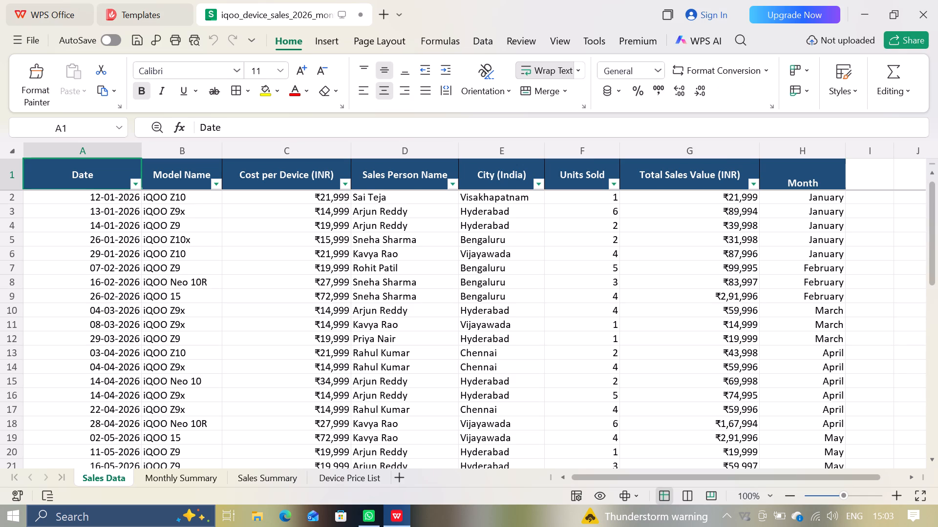
Delete the Monthly Summary, Device Price List and Sales Summary sheets, keeping only Sales Data.
right_click(173, 479)
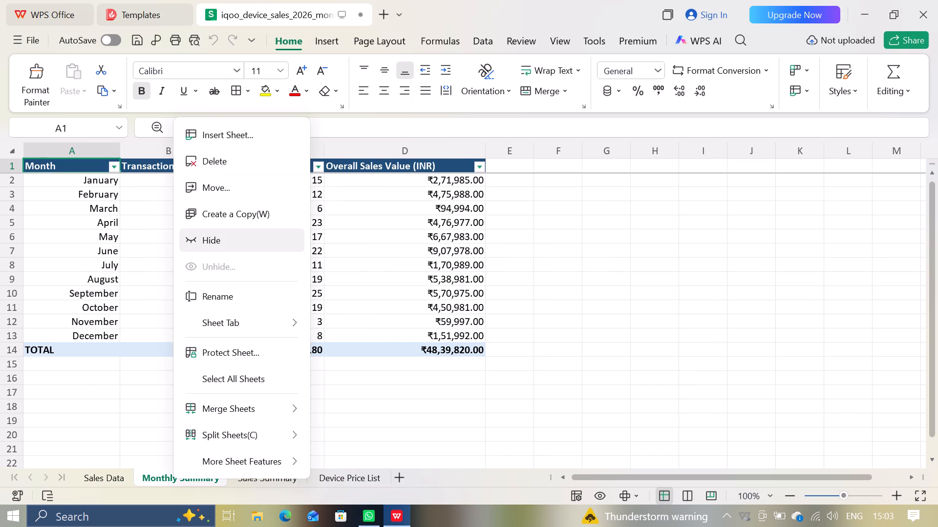
click(224, 163)
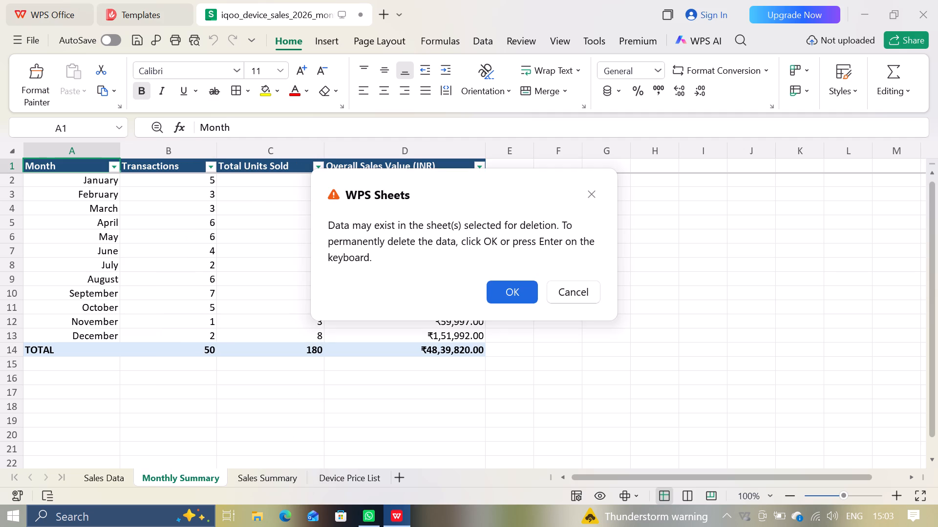
click(507, 291)
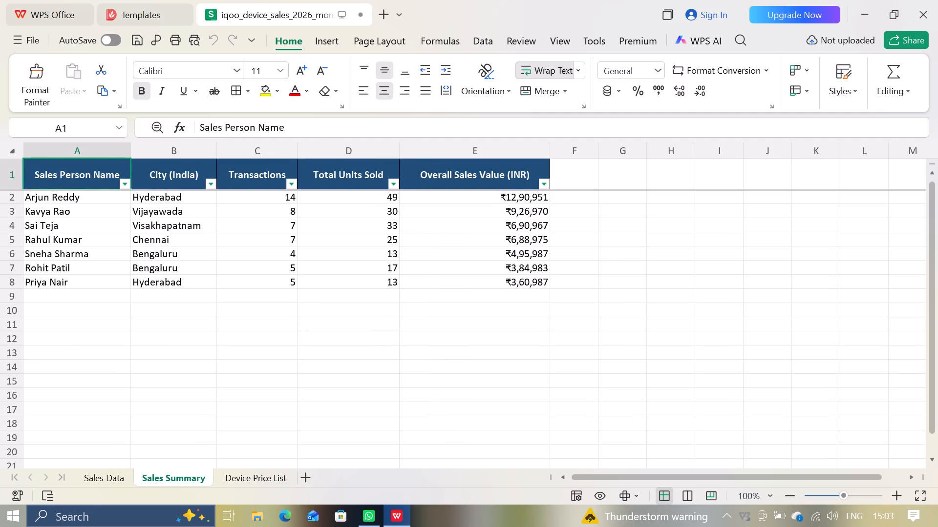
right_click(239, 478)
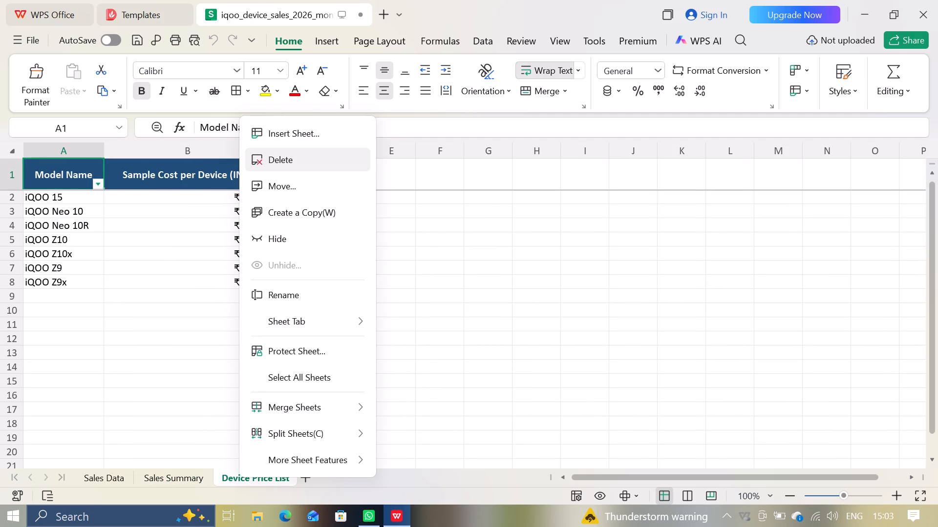
click(311, 150)
click(508, 292)
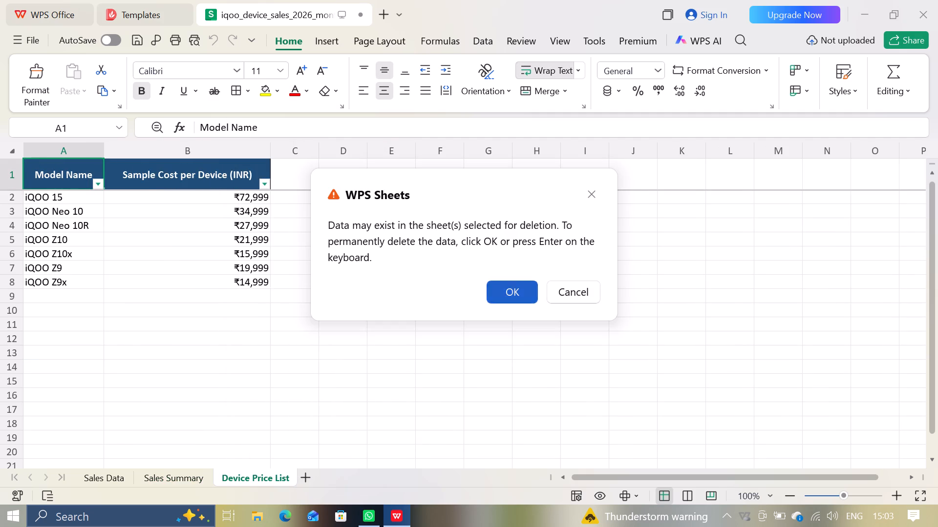
right_click(178, 477)
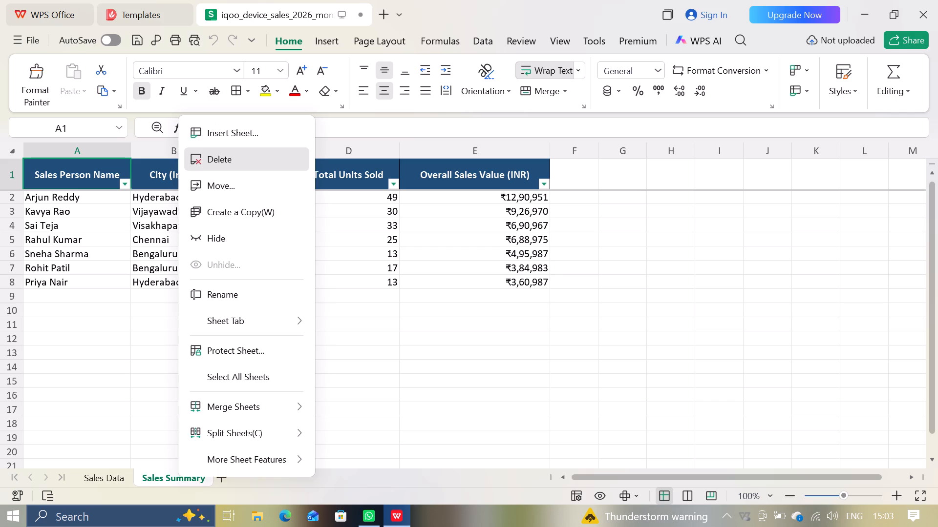
click(247, 158)
click(533, 289)
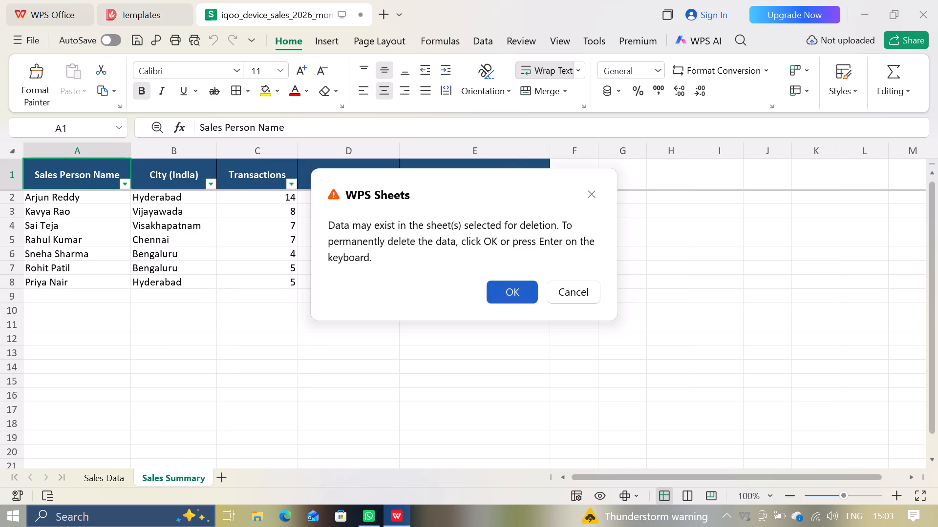
Create a pivot table on a new worksheet from the whole Sales Data table, range A1:H51.
click(306, 306)
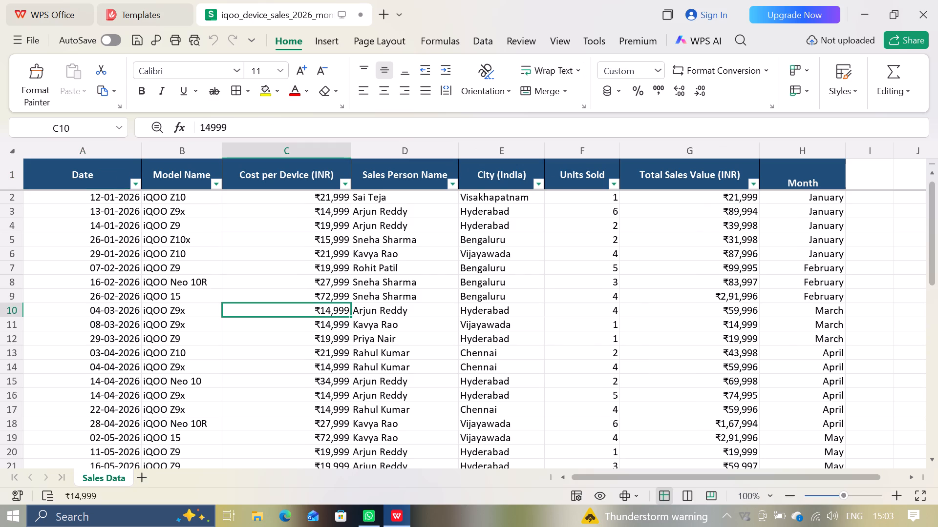
key(ctrl+a)
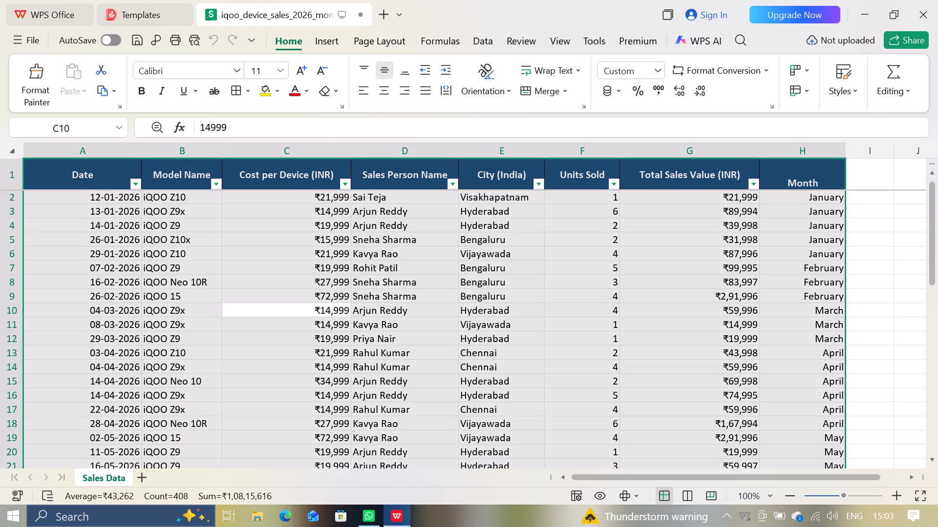
click(321, 43)
click(37, 76)
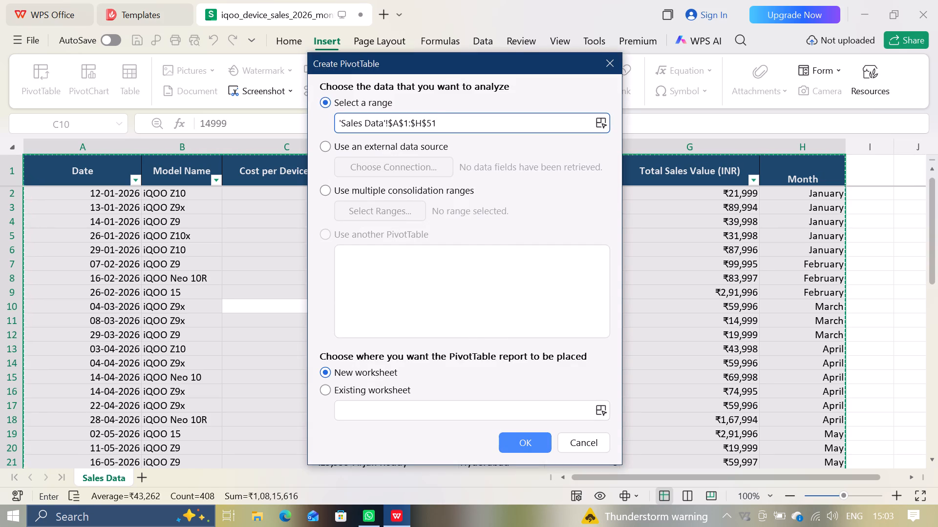
click(533, 441)
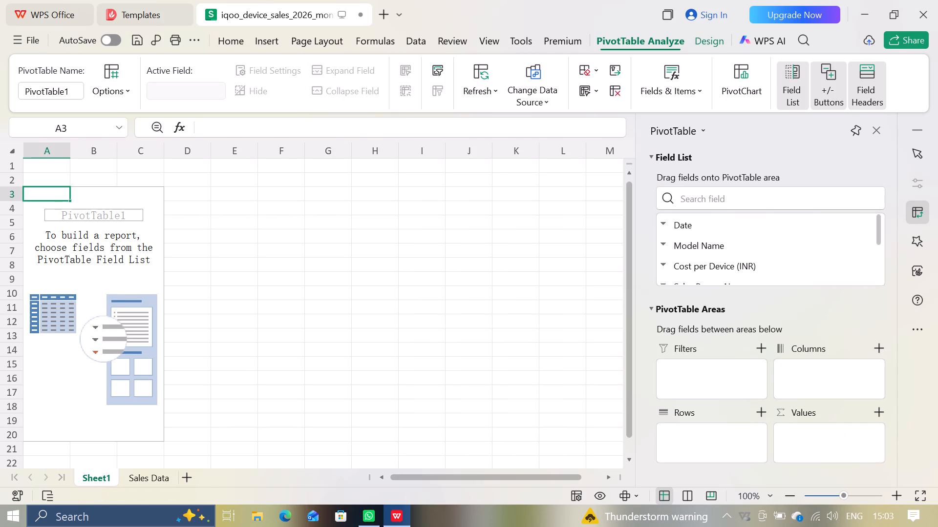
Rename the new pivot table worksheet as pivots.
click(107, 472)
right_click(107, 472)
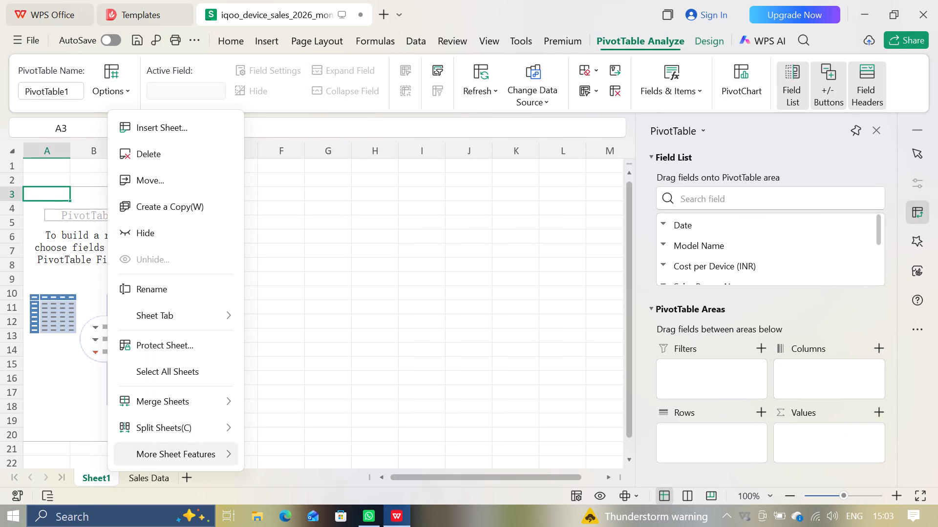
click(186, 295)
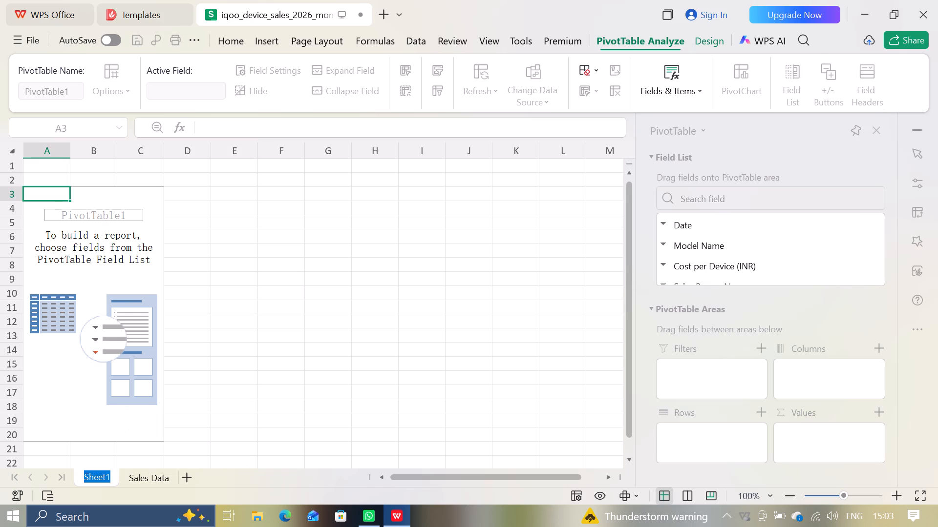
key(BackSpace)
text(pivote)
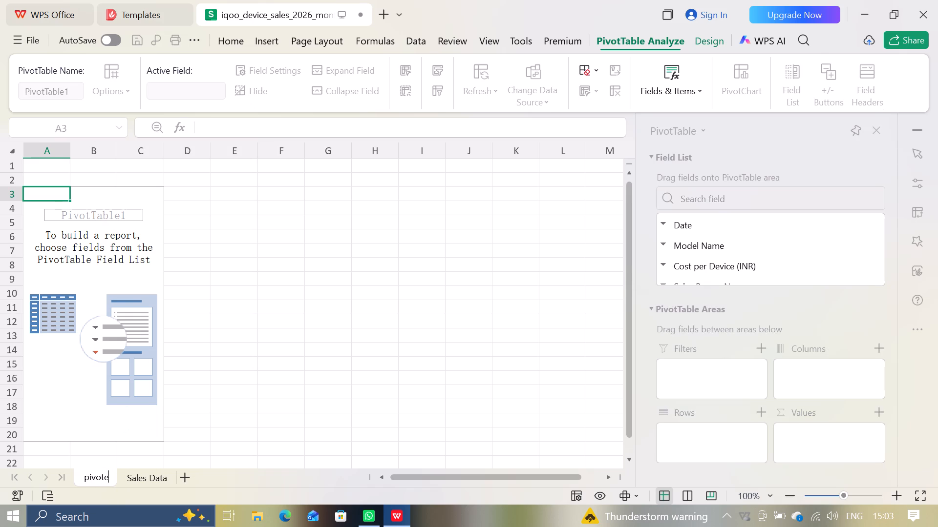
key(BackSpace)
key(s)
key(Return)
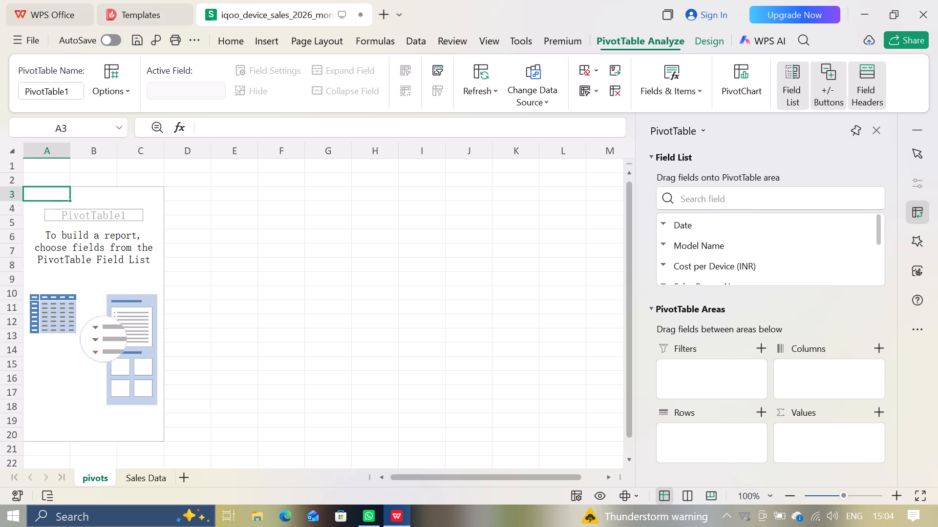
Build the pivot table with Sales Person Name as rows and the sum of Total Sales Value (INR) as values.
scroll(724, 264, down, 2)
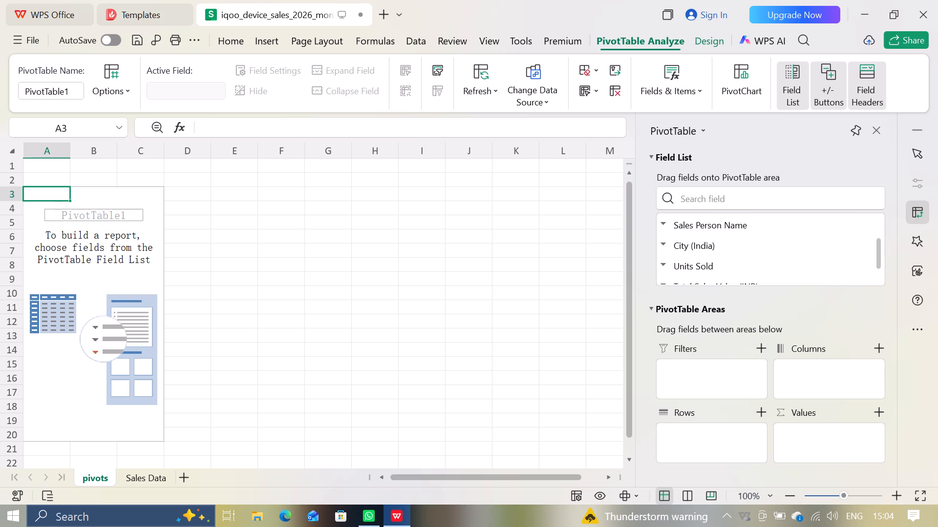
click(738, 221)
drag(738, 221, 736, 281)
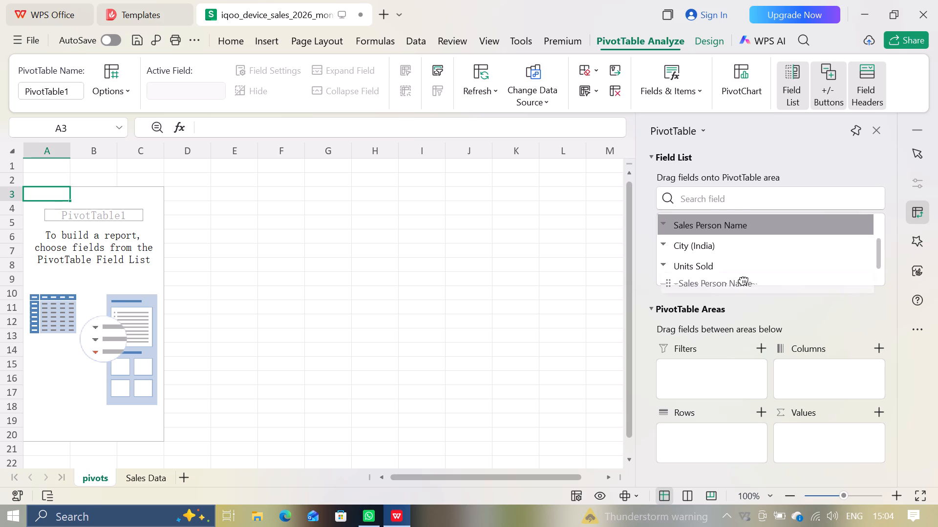
drag(736, 281, 725, 430)
scroll(797, 256, down, 1)
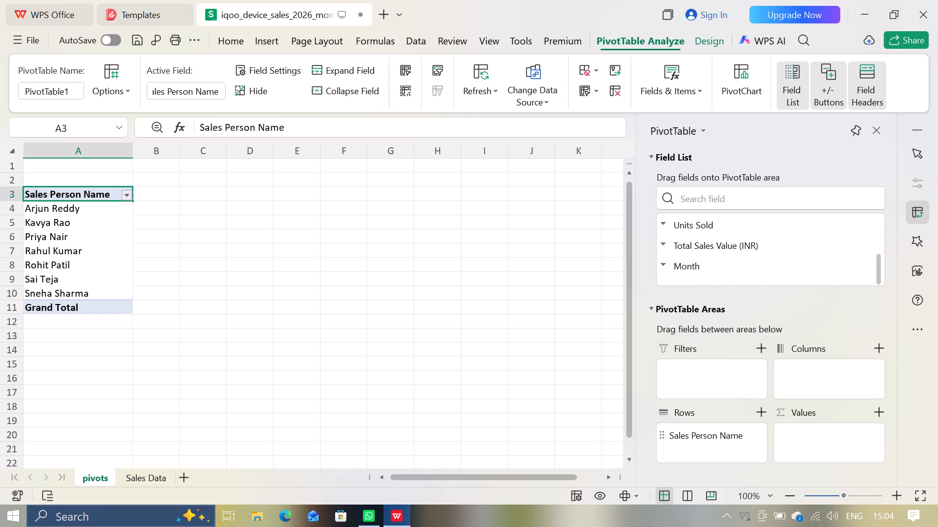
scroll(797, 256, down, 1)
scroll(797, 256, up, 2)
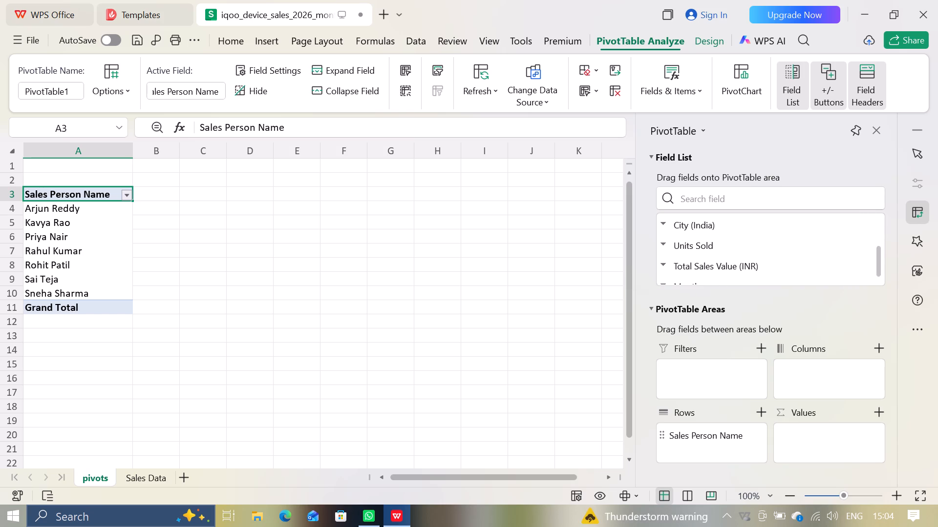
click(722, 262)
drag(722, 262, 792, 345)
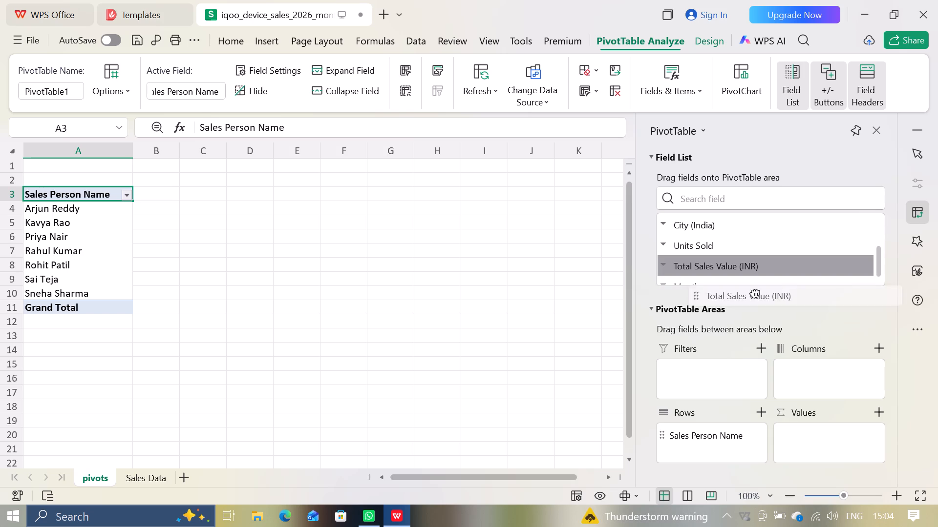
drag(792, 345, 825, 438)
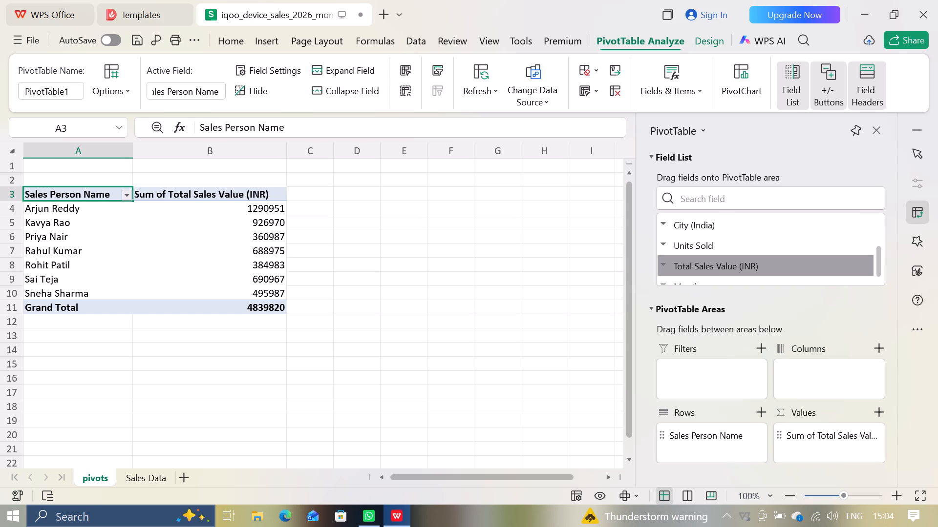
Copy the whole sales person pivot table and paste the duplicate at cell A13, below the original.
click(205, 256)
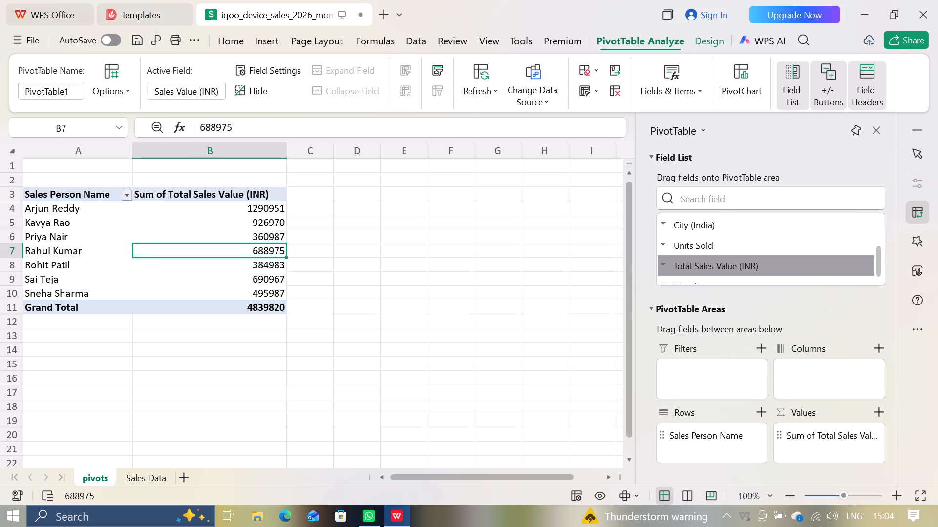
key(ctrl+a)
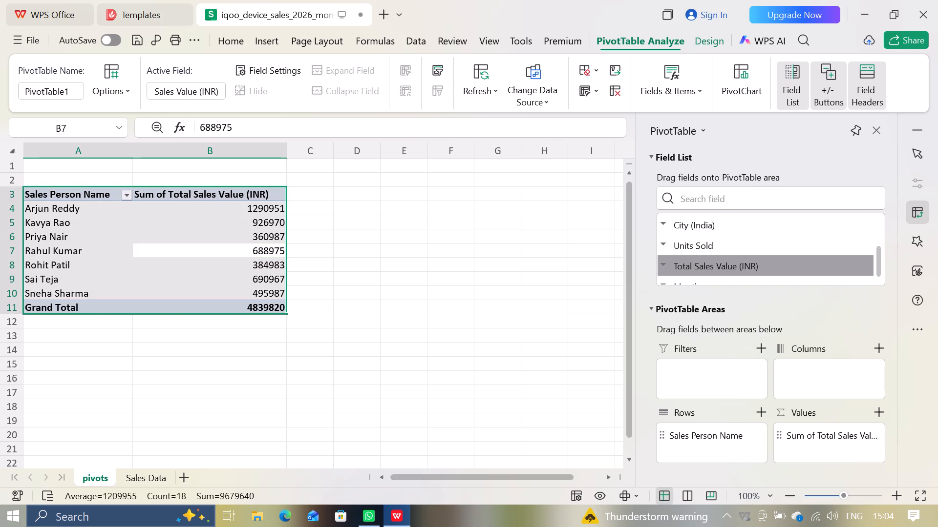
key(ctrl+c)
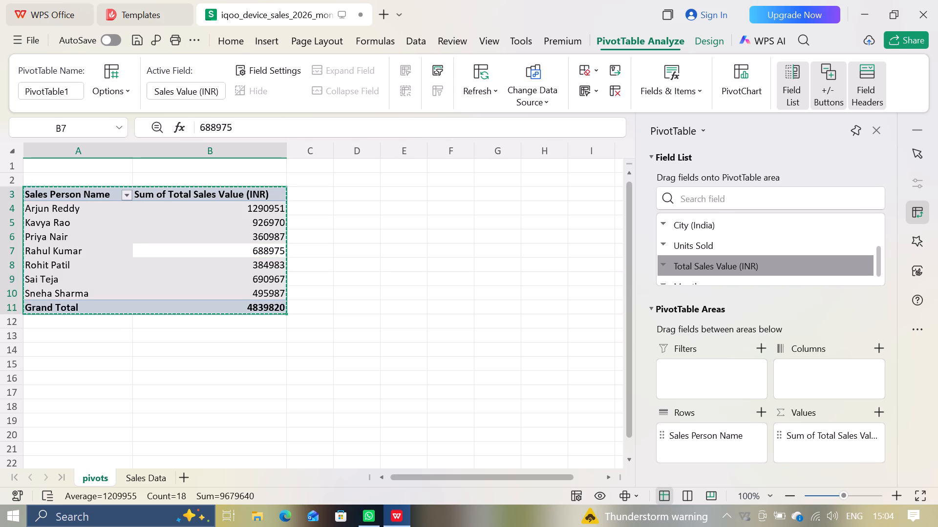
click(40, 333)
key(ctrl+v)
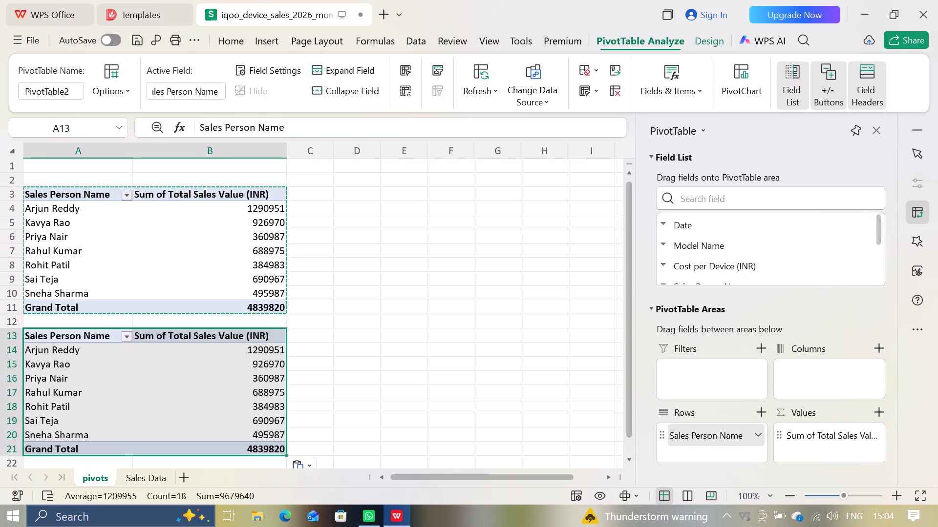
Replace Sales Person Name with City (India) as the row field of the duplicated pivot table.
drag(695, 429, 731, 255)
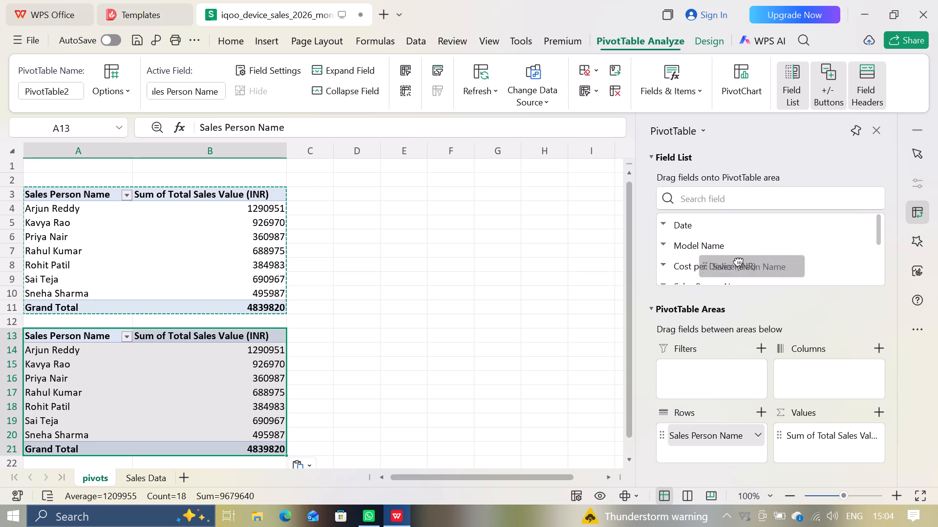
drag(731, 255, 731, 255)
scroll(731, 255, down, 1)
scroll(731, 255, up, 1)
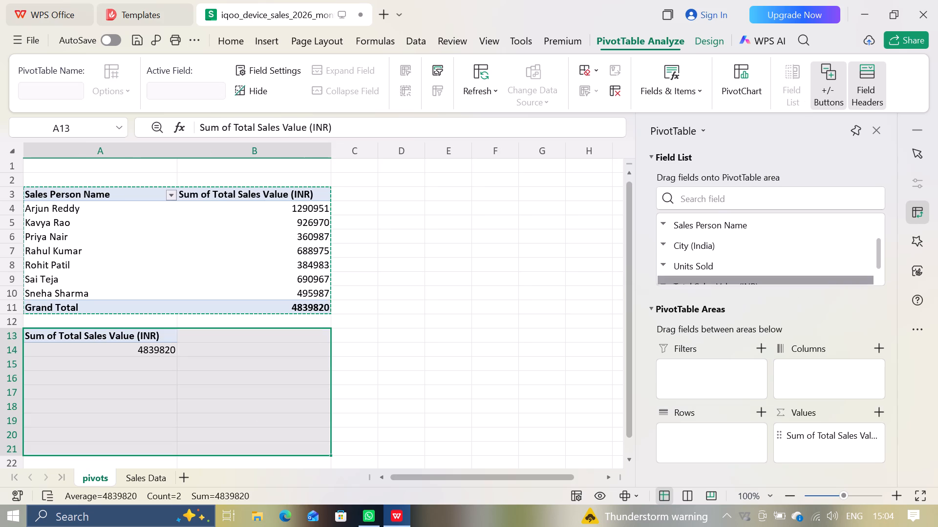
scroll(731, 255, up, 1)
click(722, 248)
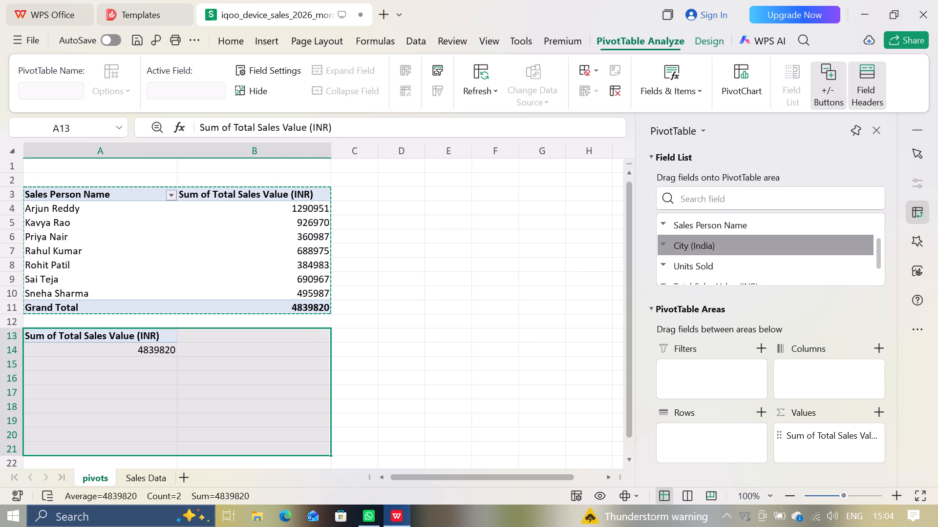
double_click(722, 248)
drag(722, 248, 726, 487)
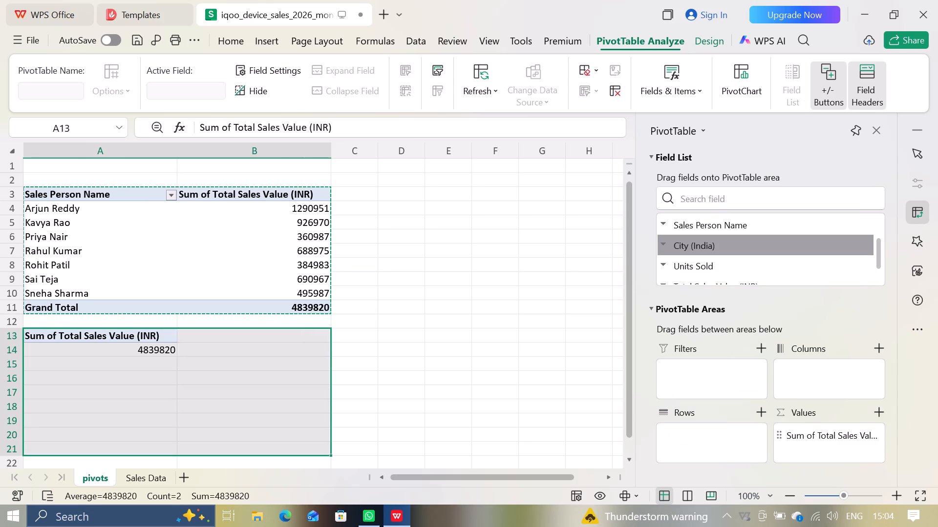
drag(731, 246, 718, 430)
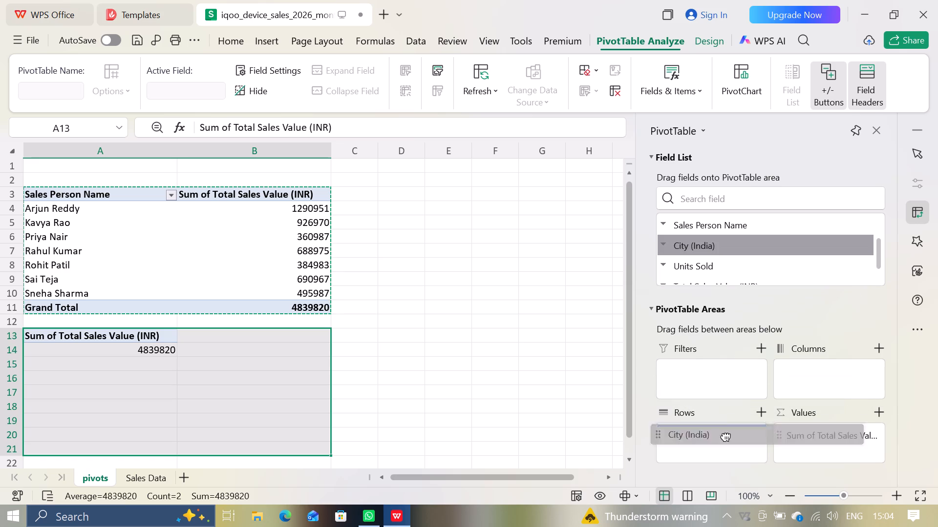
drag(718, 430, 720, 446)
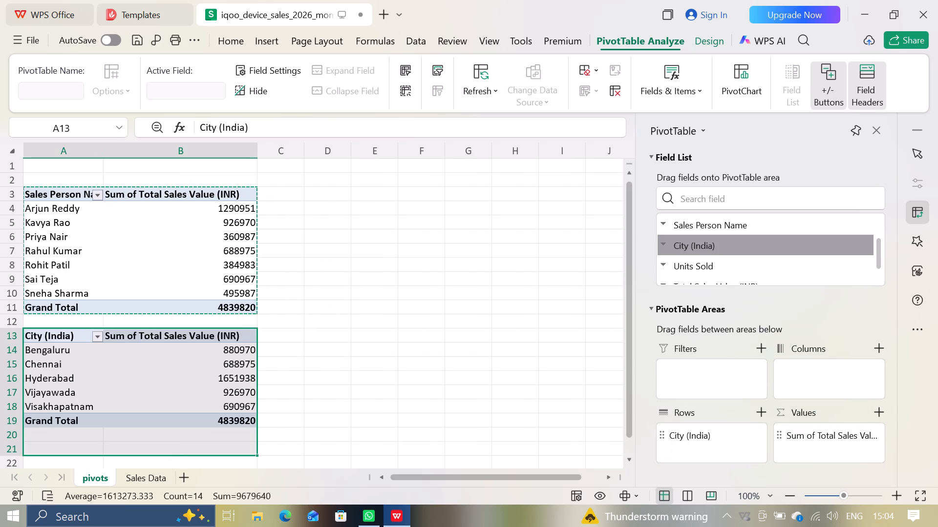
Copy the whole City (India) pivot table and paste the duplicate at cell A21, below it.
scroll(423, 401, down, 1)
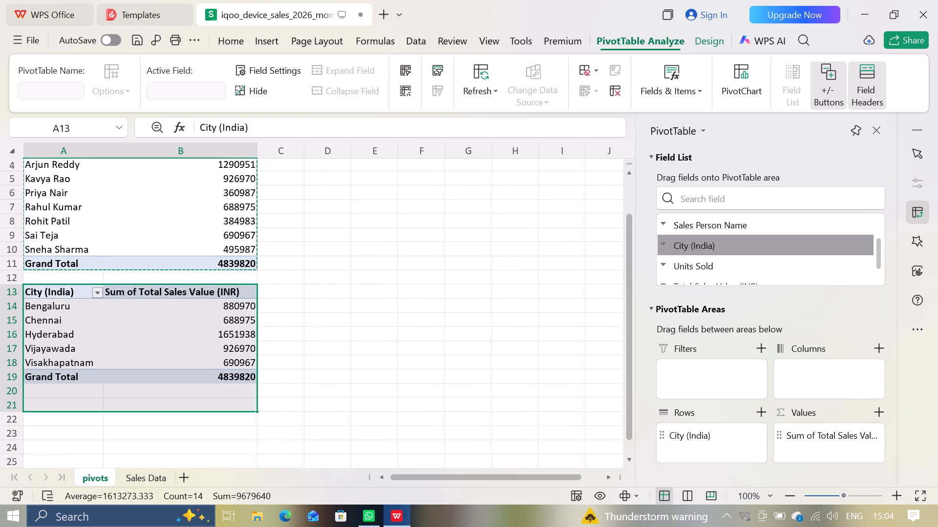
click(182, 349)
key(ctrl+a)
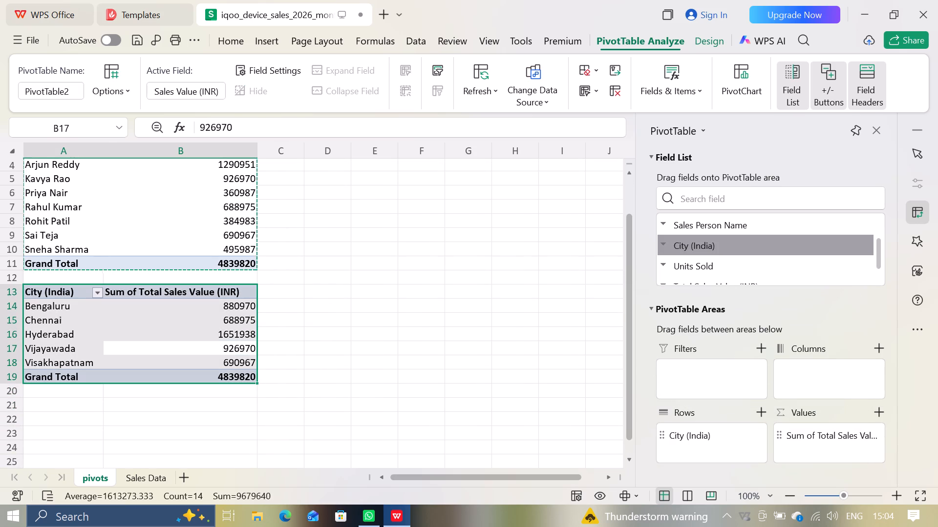
key(ctrl+c)
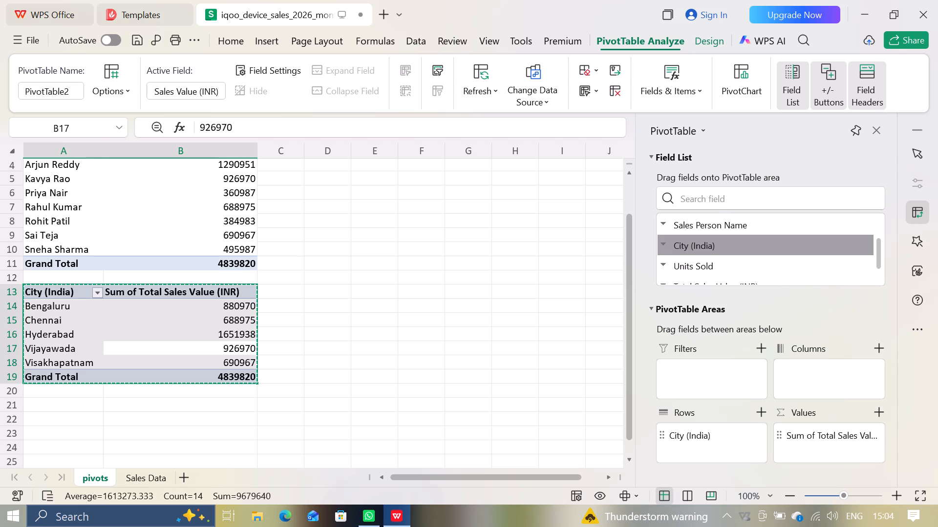
drag(170, 432, 68, 404)
click(68, 404)
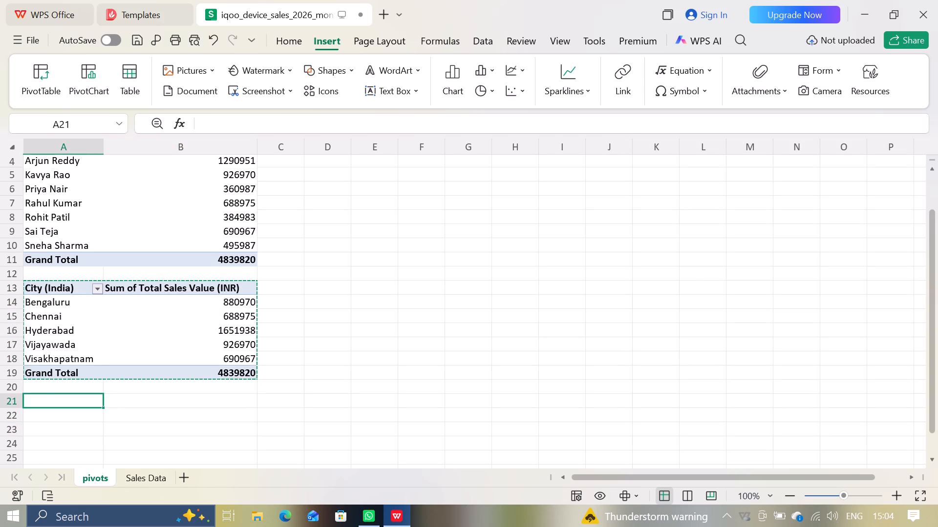
key(ctrl+v)
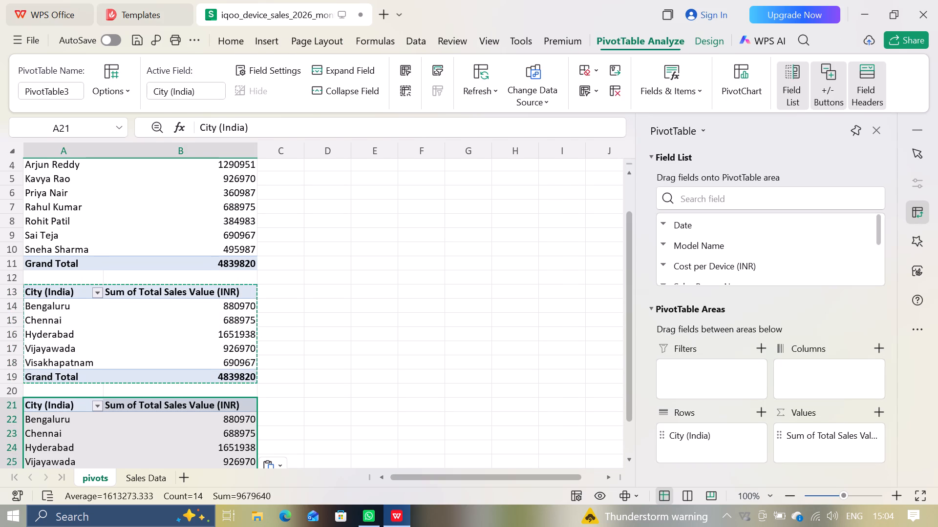
Replace City (India) with Model Name as the row field of the pivot table at A21.
drag(701, 432, 737, 252)
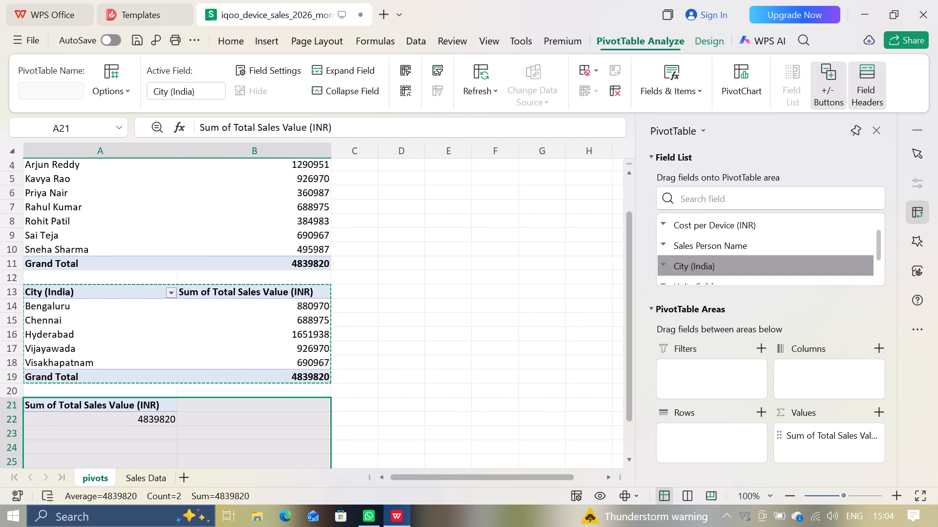
scroll(737, 252, down, 1)
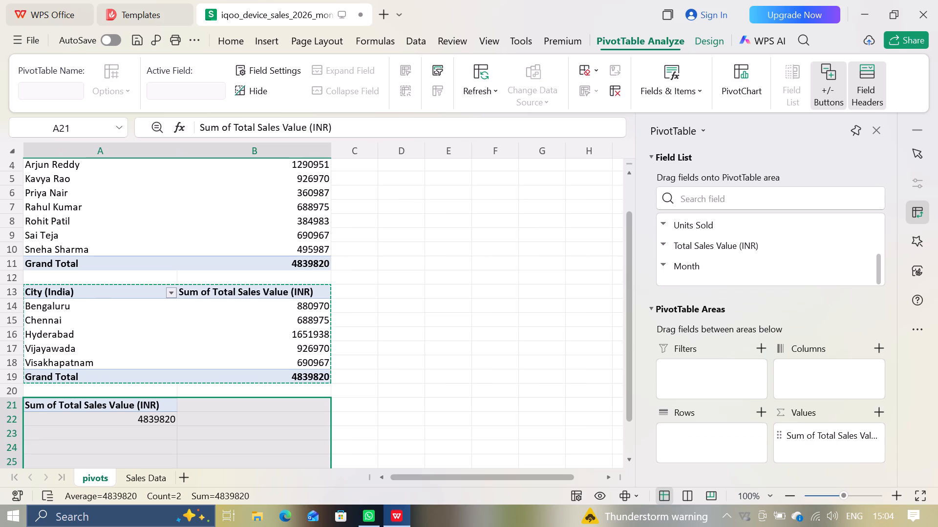
scroll(737, 252, down, 1)
scroll(737, 252, up, 1)
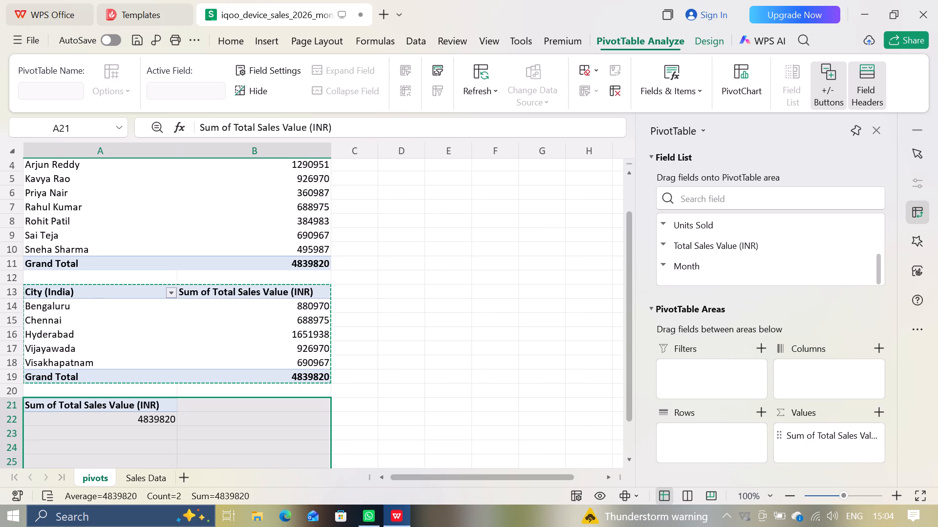
scroll(737, 252, up, 2)
drag(727, 250, 726, 431)
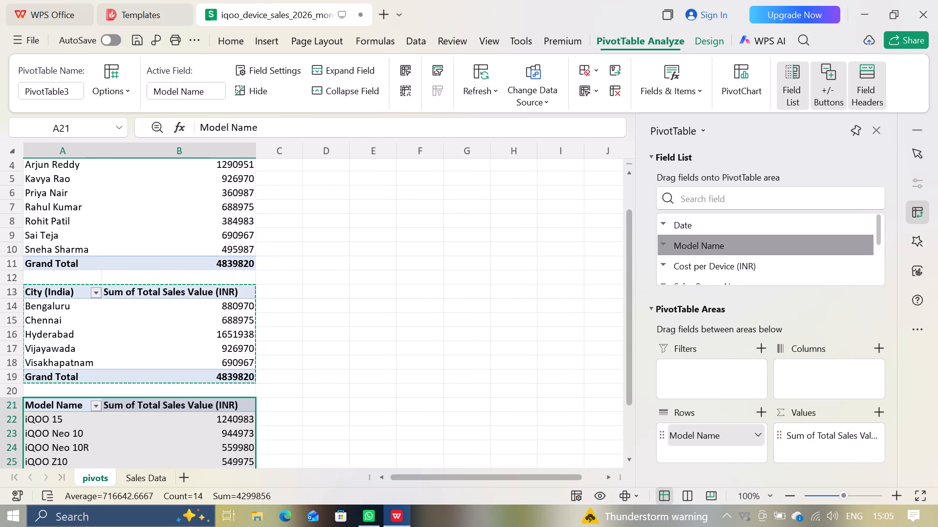
scroll(421, 361, down, 2)
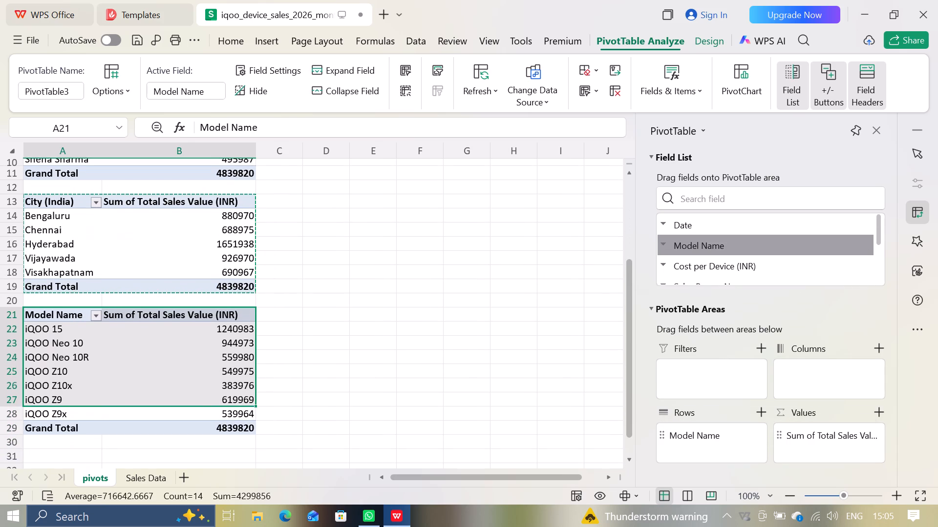
click(421, 361)
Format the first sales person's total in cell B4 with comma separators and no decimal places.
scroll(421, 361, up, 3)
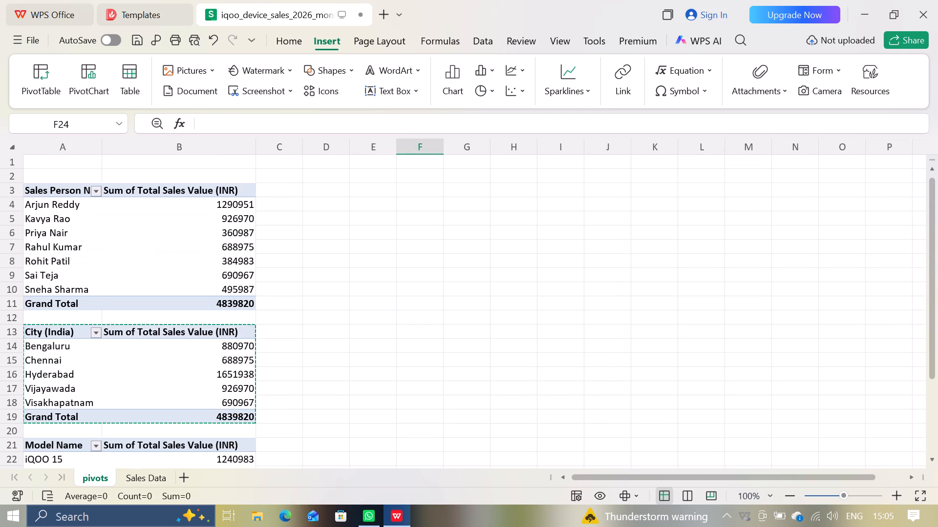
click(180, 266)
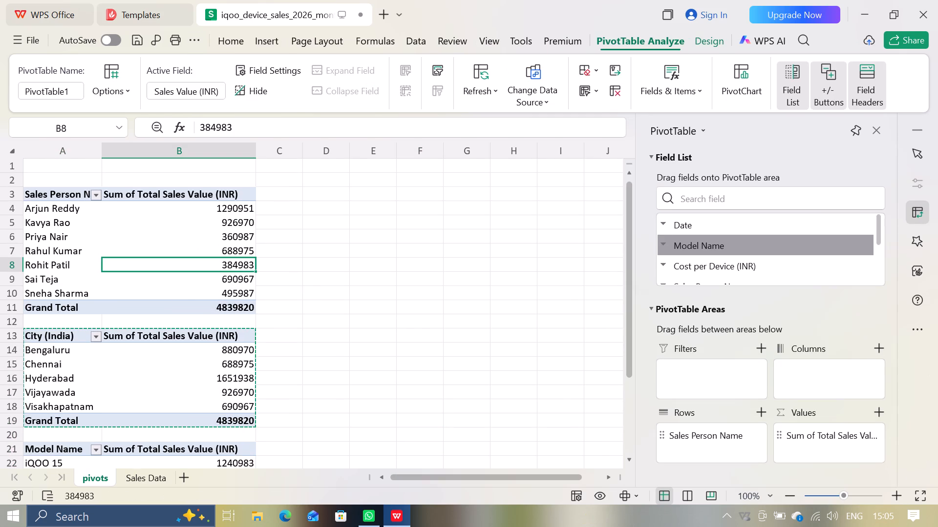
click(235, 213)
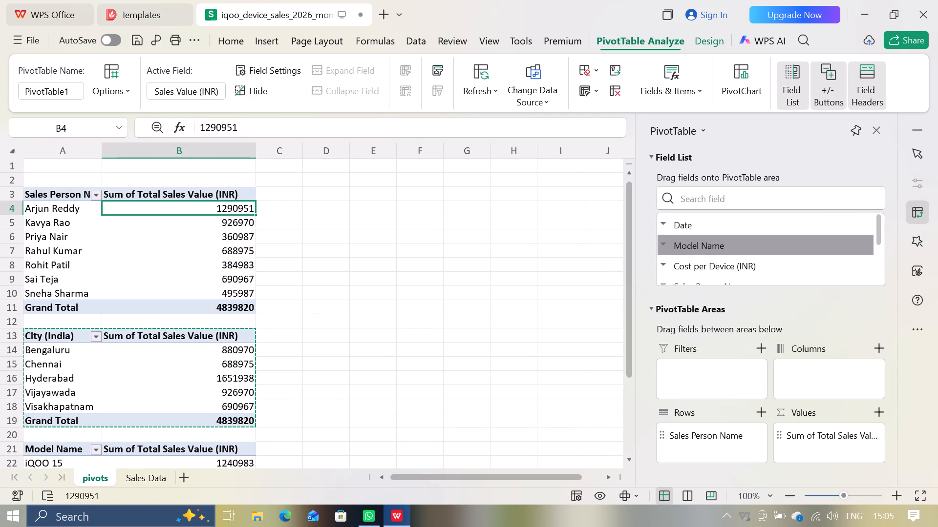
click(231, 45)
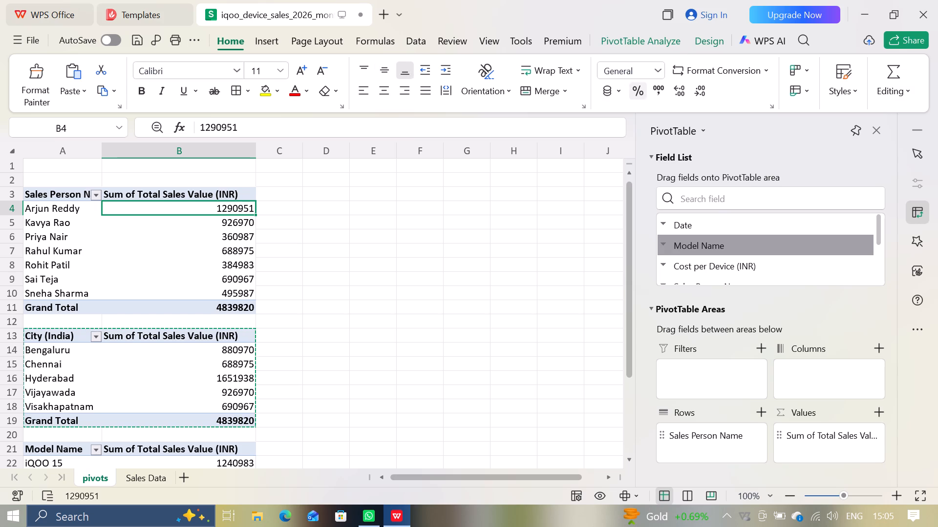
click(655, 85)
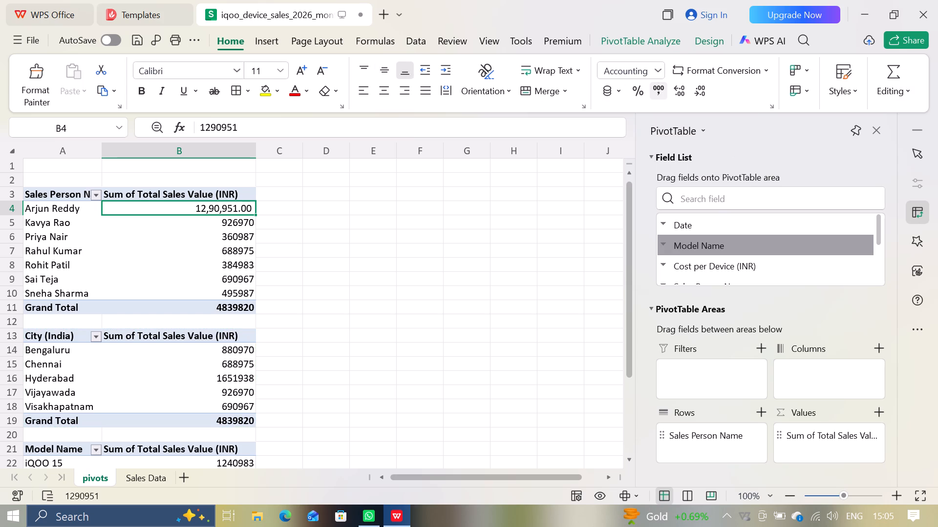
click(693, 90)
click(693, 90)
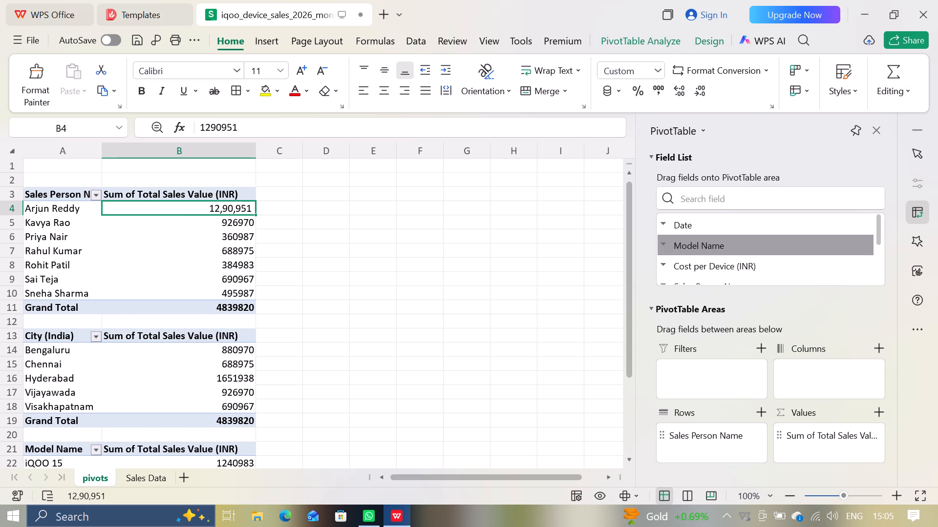
Format the entire sales person pivot table with comma separators and no decimal places.
key(ctrl+a)
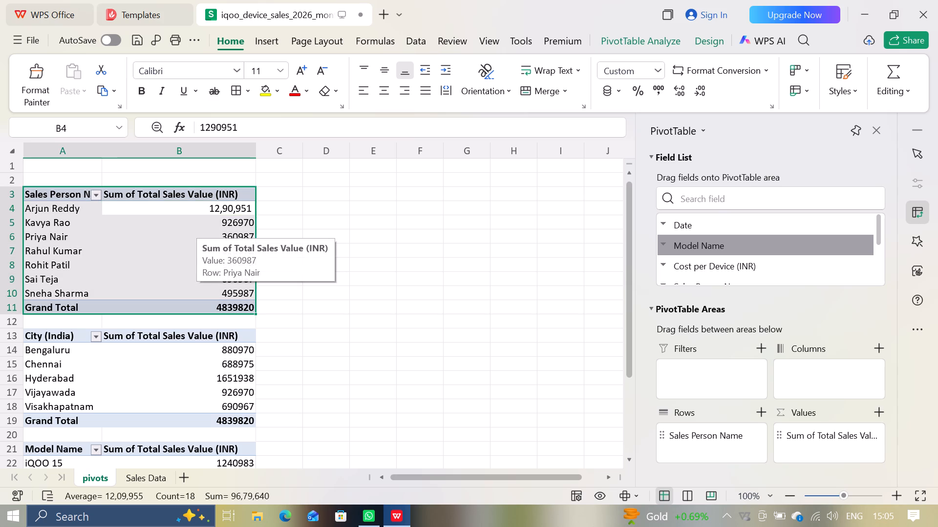
click(664, 89)
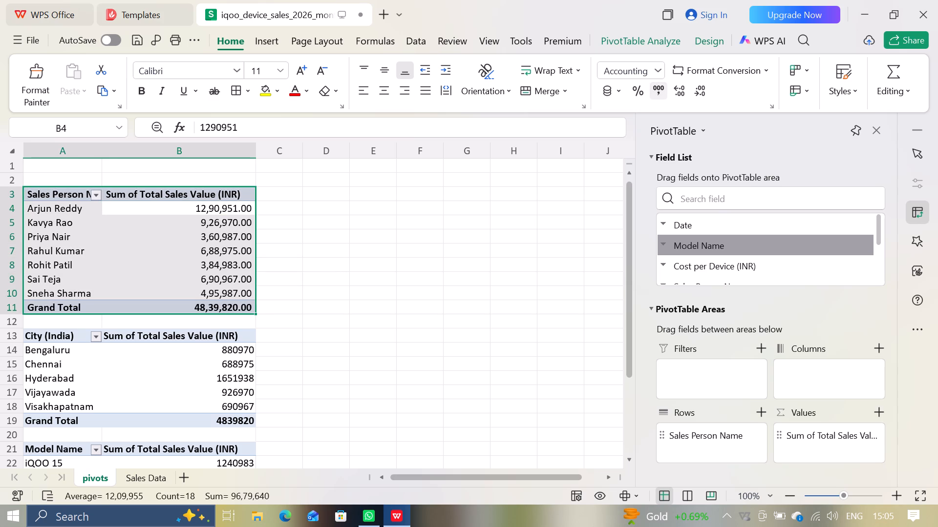
click(701, 92)
click(701, 92)
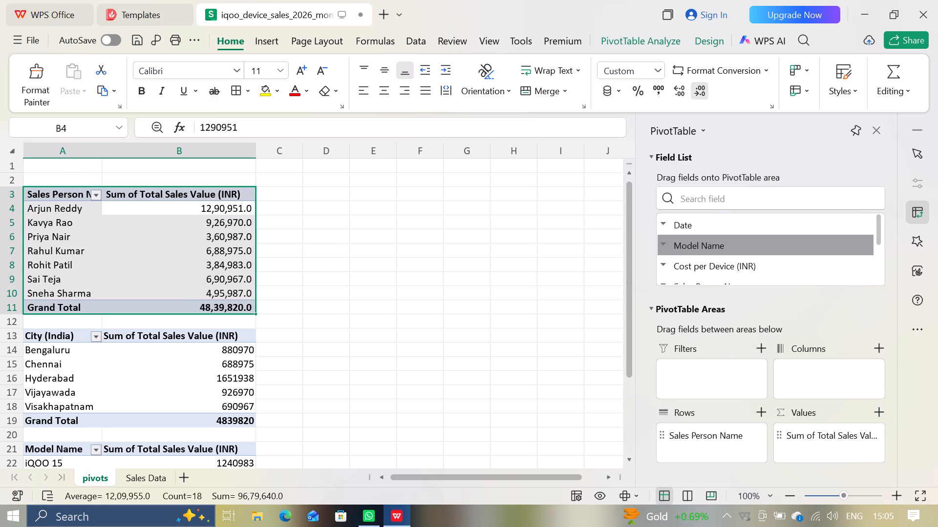
Format the entire City (India) pivot table with comma separators and no decimal places.
click(229, 395)
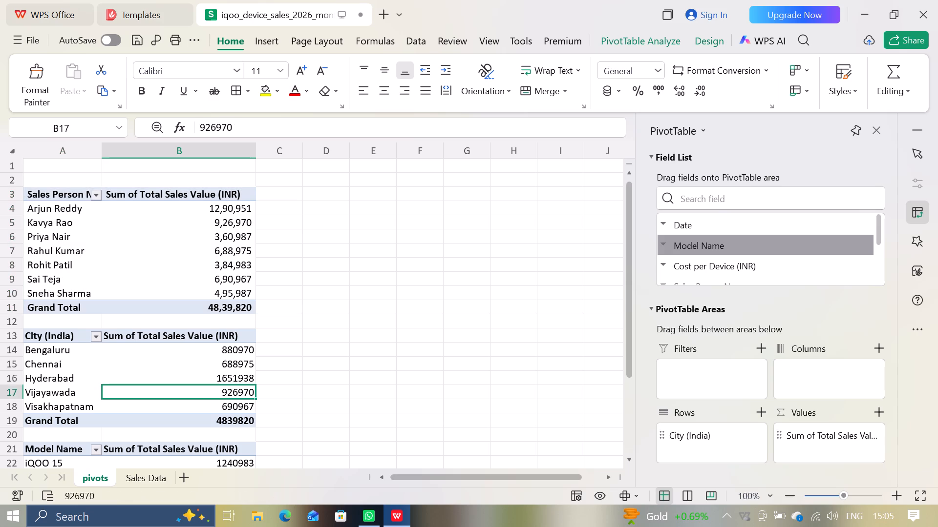
key(ctrl+a)
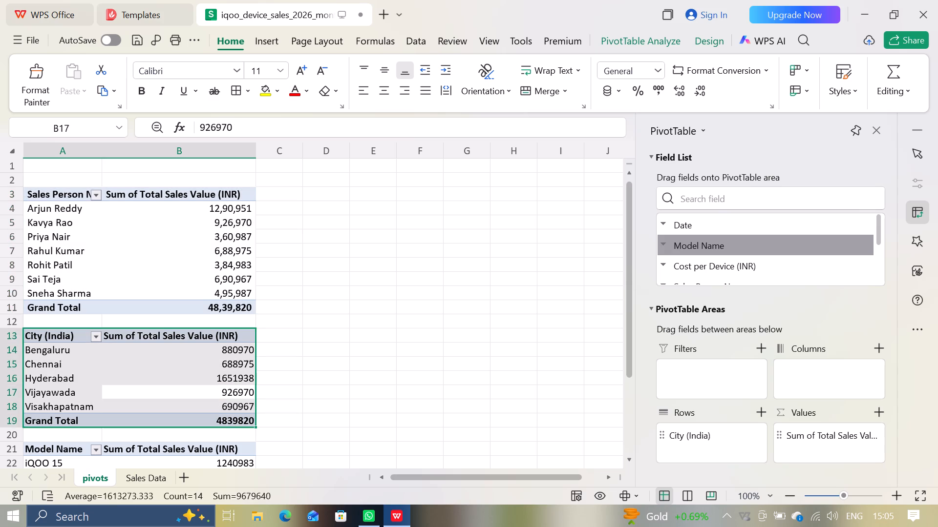
click(664, 87)
double_click(704, 87)
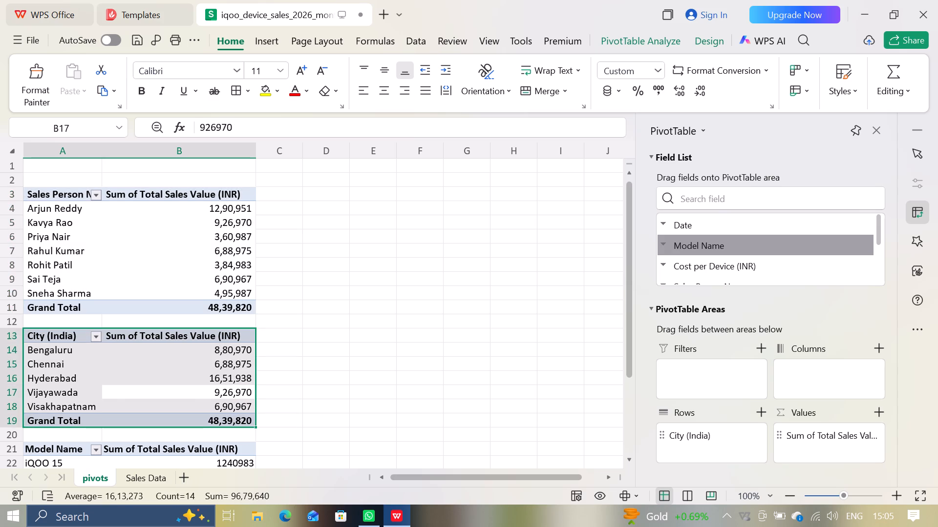
Format the entire Model Name pivot table with comma separators and no decimal places.
scroll(181, 455, down, 1)
click(202, 406)
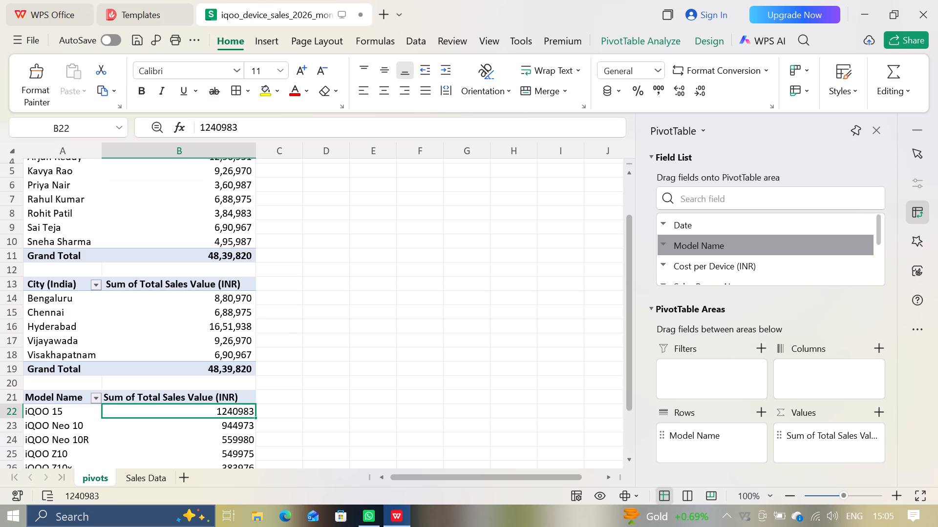
key(ctrl+a)
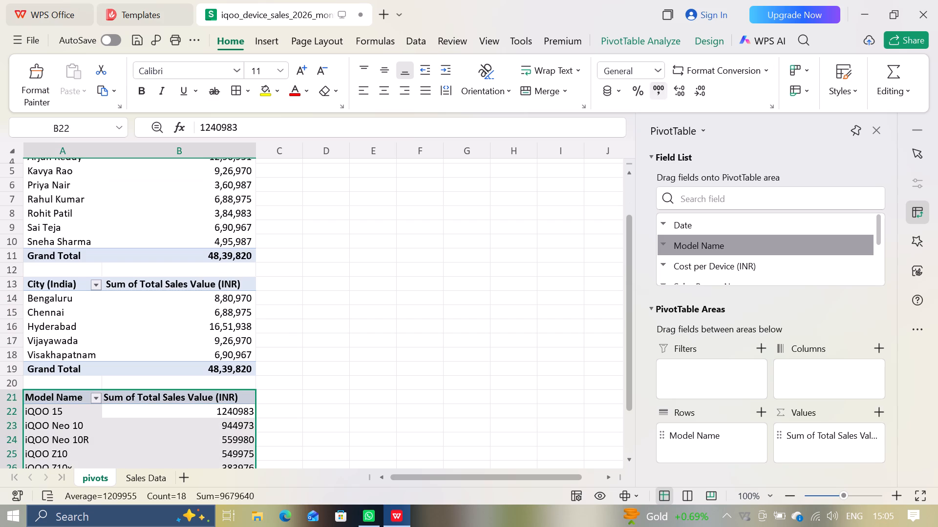
click(665, 86)
click(696, 90)
click(696, 90)
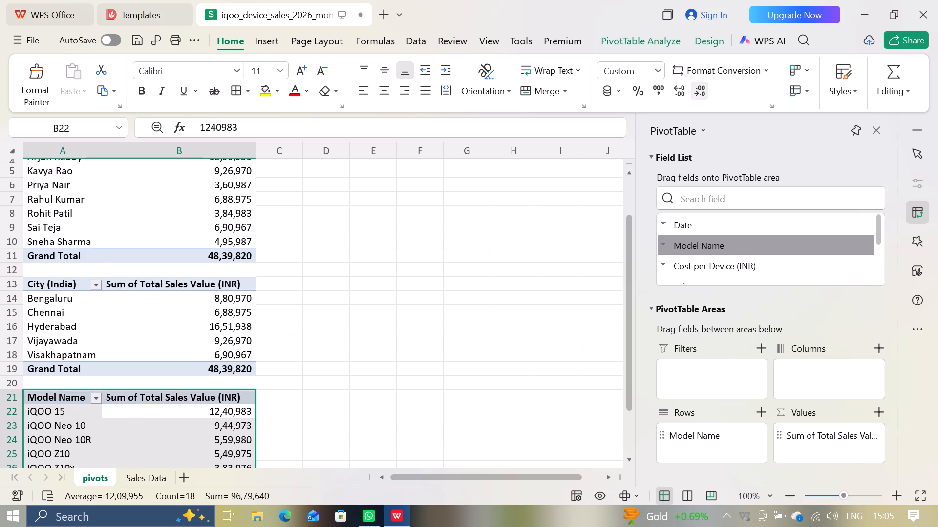
click(456, 244)
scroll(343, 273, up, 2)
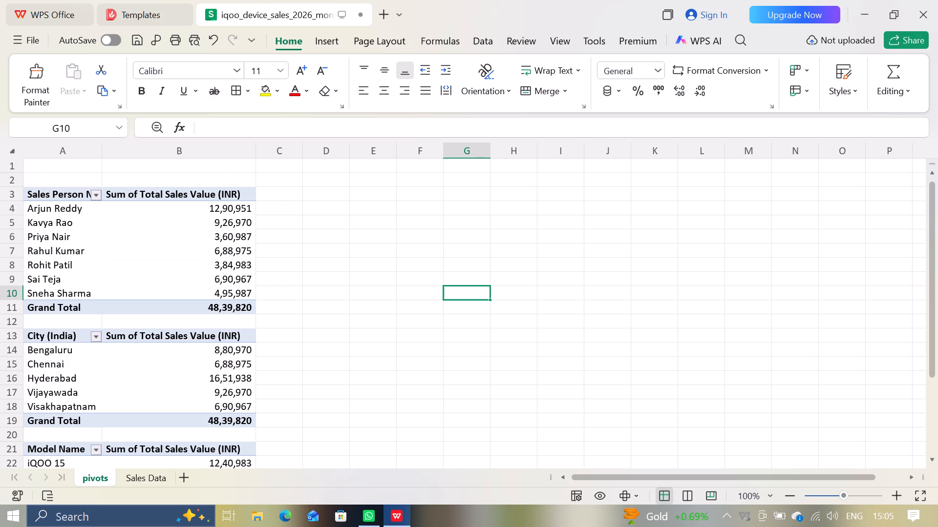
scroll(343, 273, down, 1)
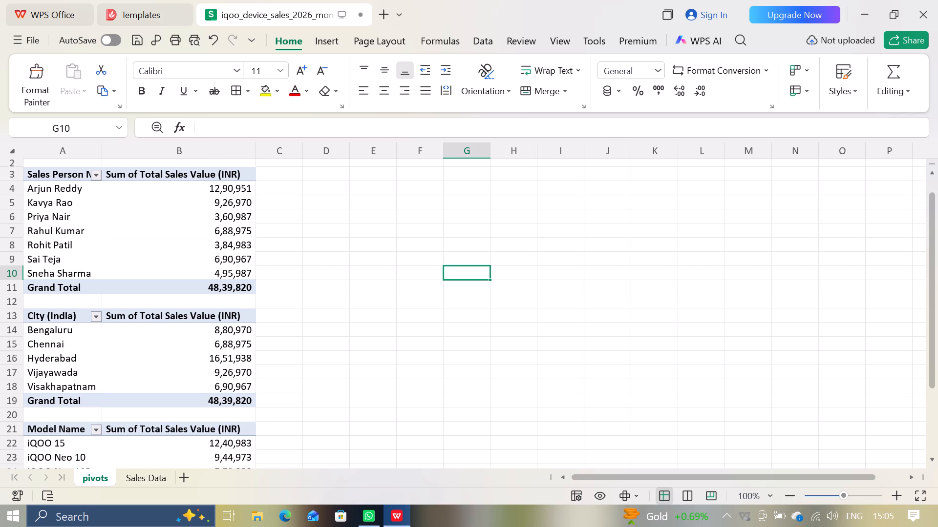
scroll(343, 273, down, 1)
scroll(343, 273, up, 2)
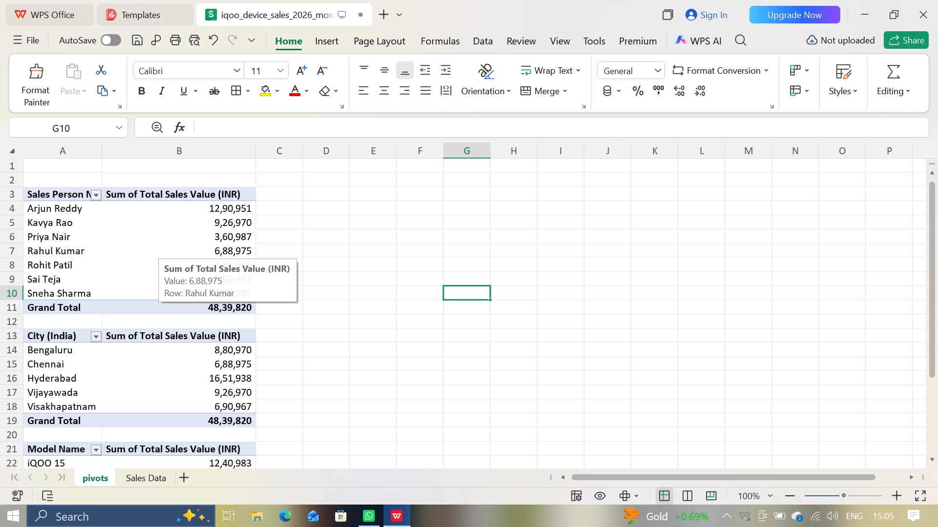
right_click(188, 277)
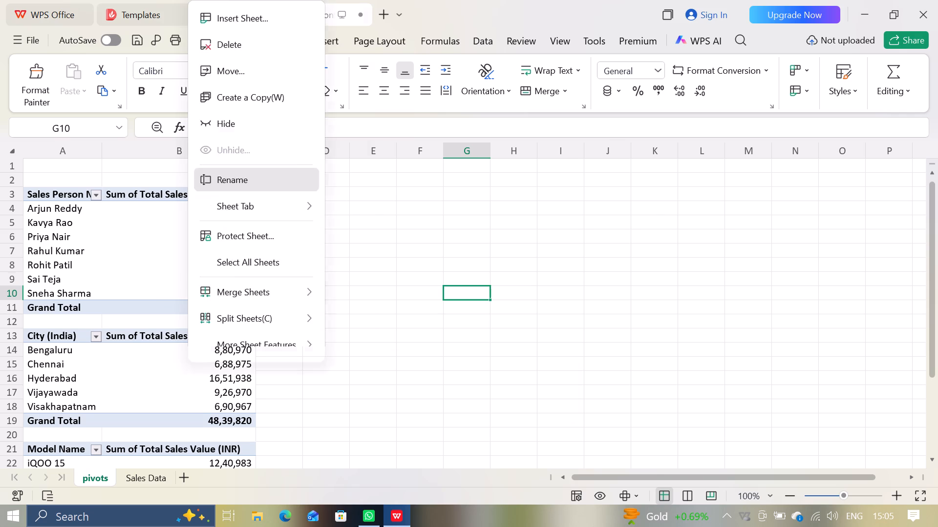
Insert the preset clustered column chart based on the sales person pivot table.
click(157, 241)
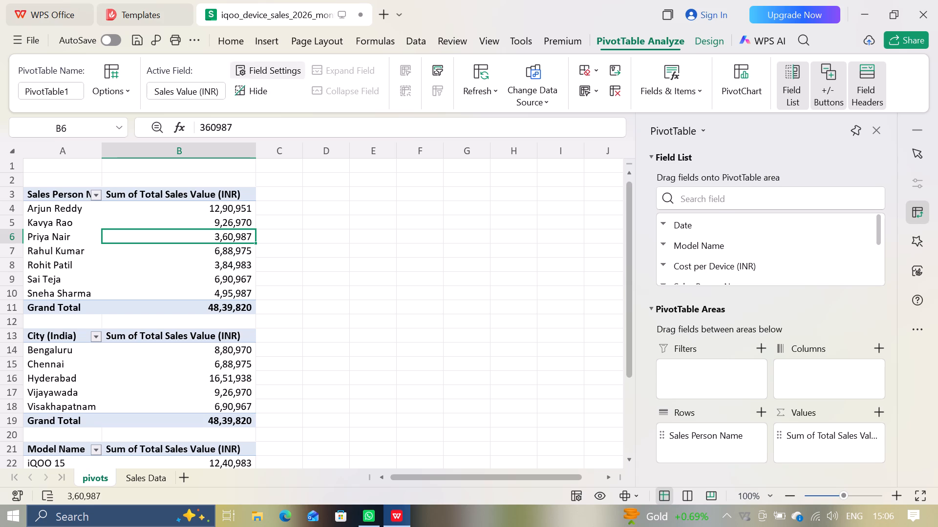
click(257, 45)
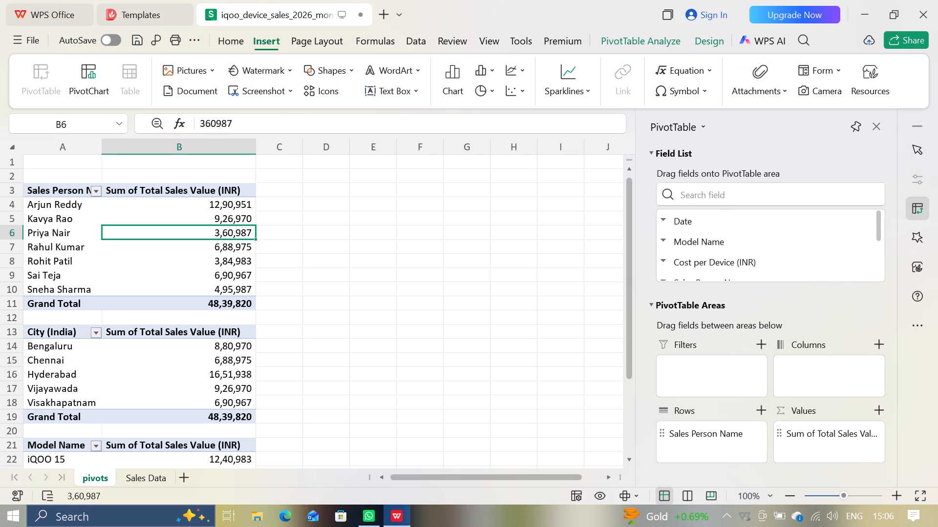
click(452, 67)
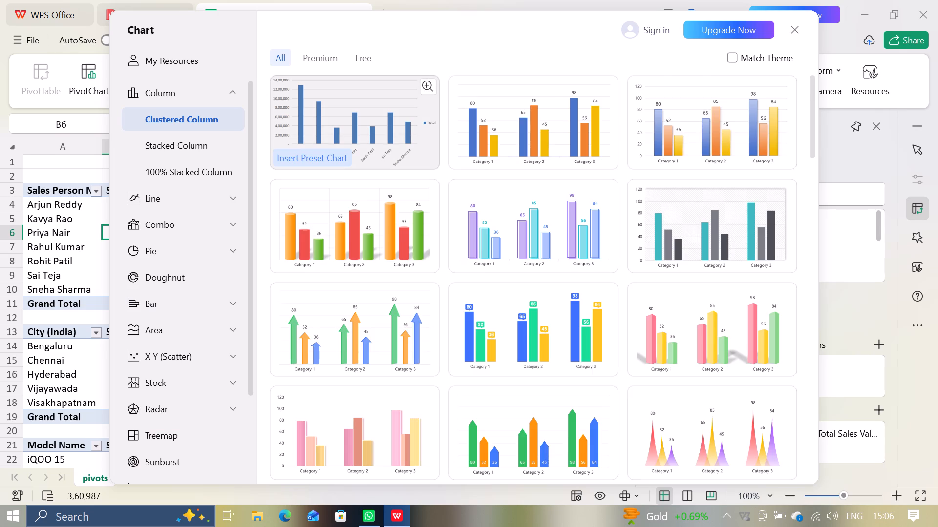
click(370, 124)
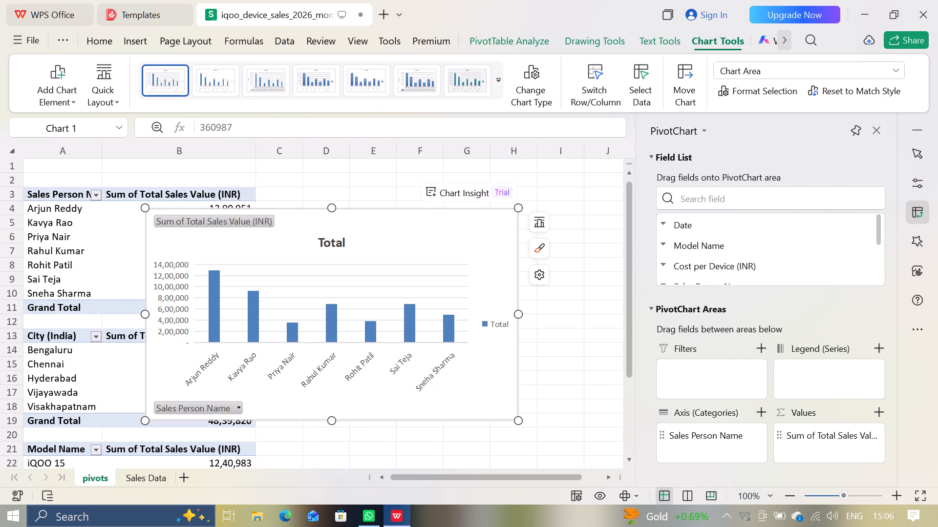
Hide all field buttons on the sales person pivot chart.
right_click(254, 223)
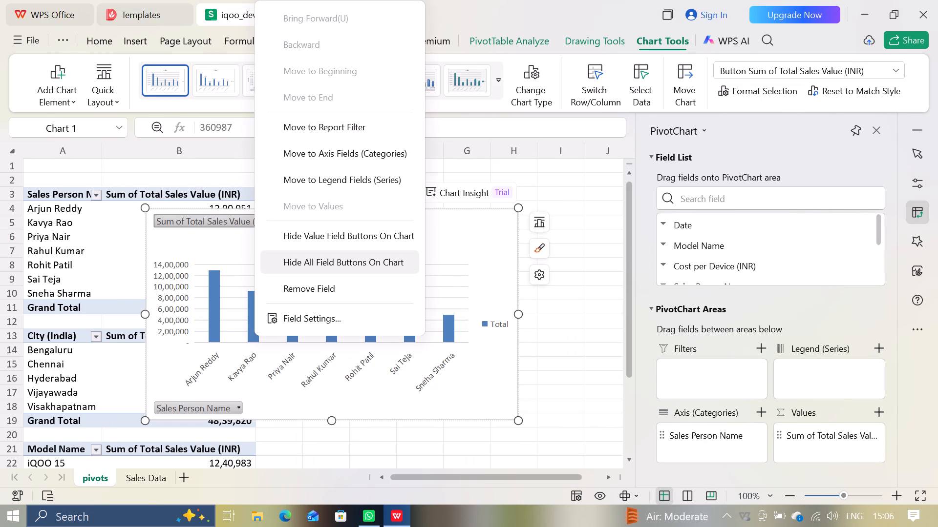
click(303, 260)
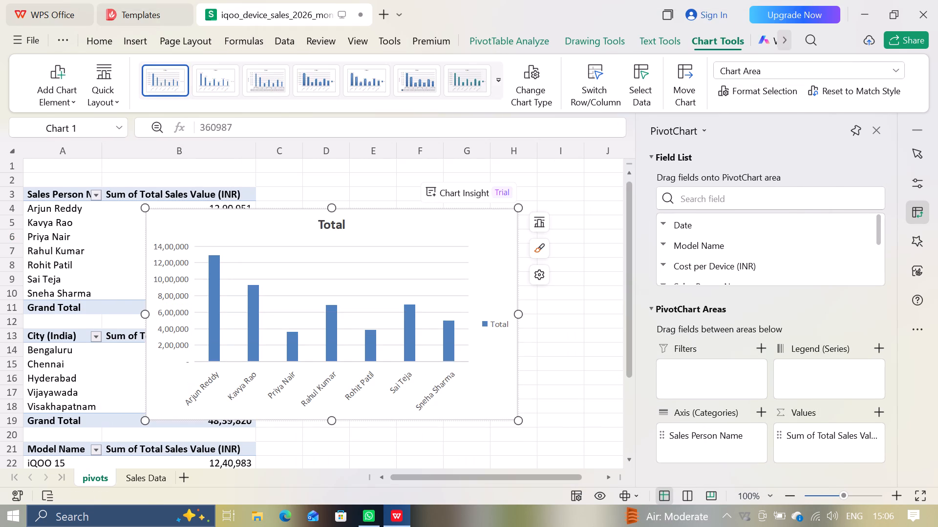
Delete the vertical value axis and the legend from the sales person chart.
click(170, 284)
key(Delete)
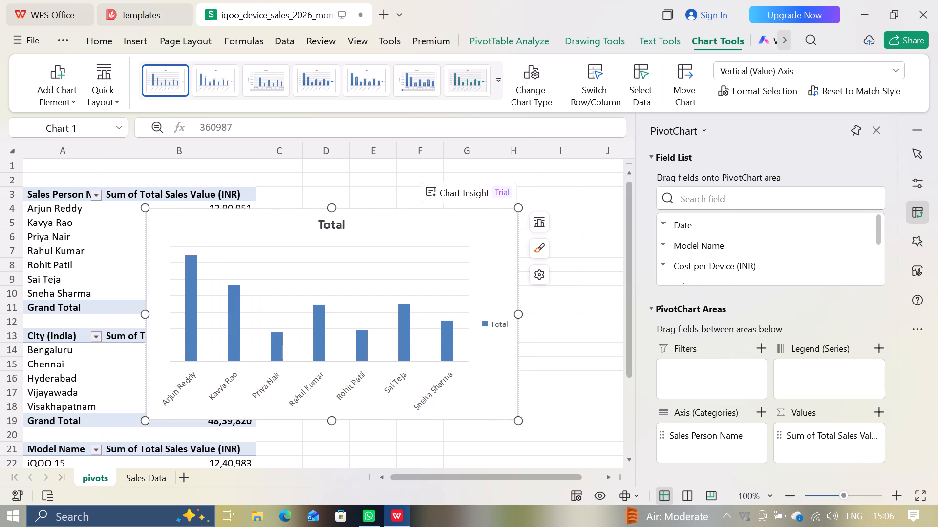
click(494, 323)
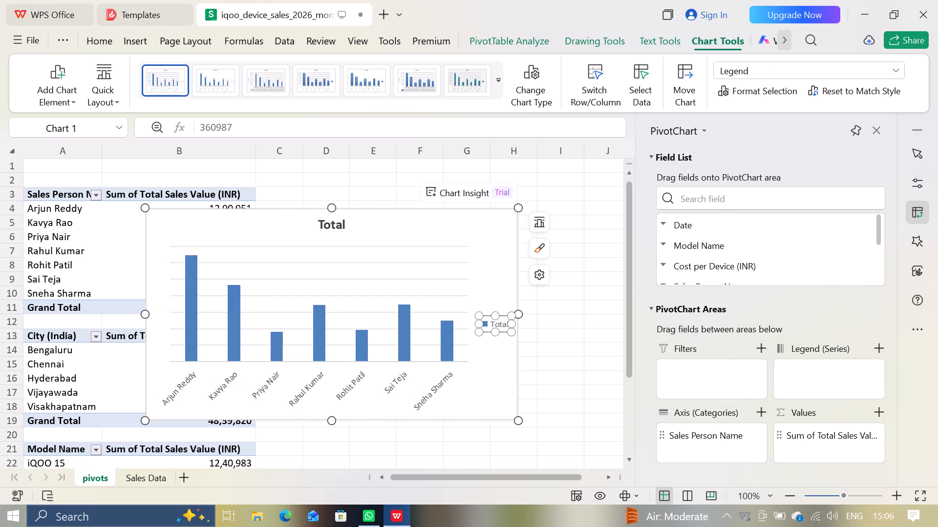
key(Delete)
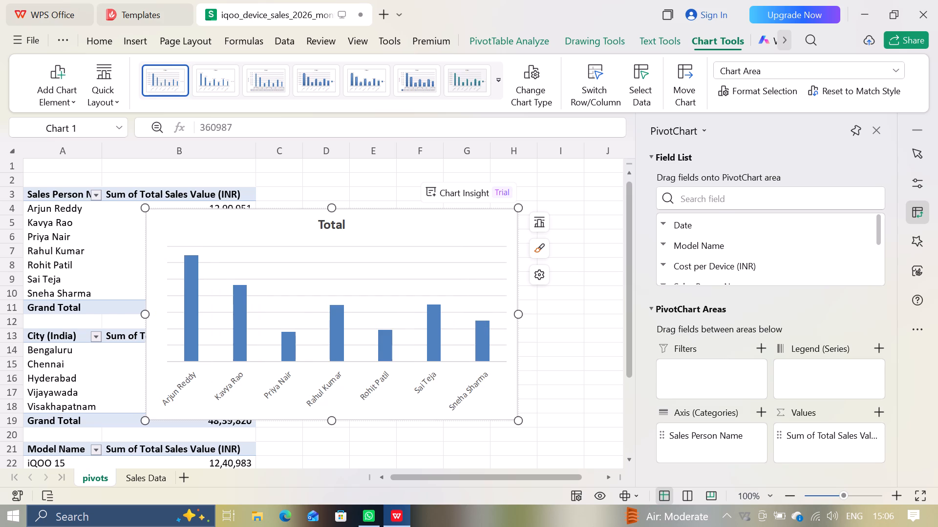
Replace the chart title with "salesperson".
click(336, 224)
double_click(336, 224)
key(BackSpace)
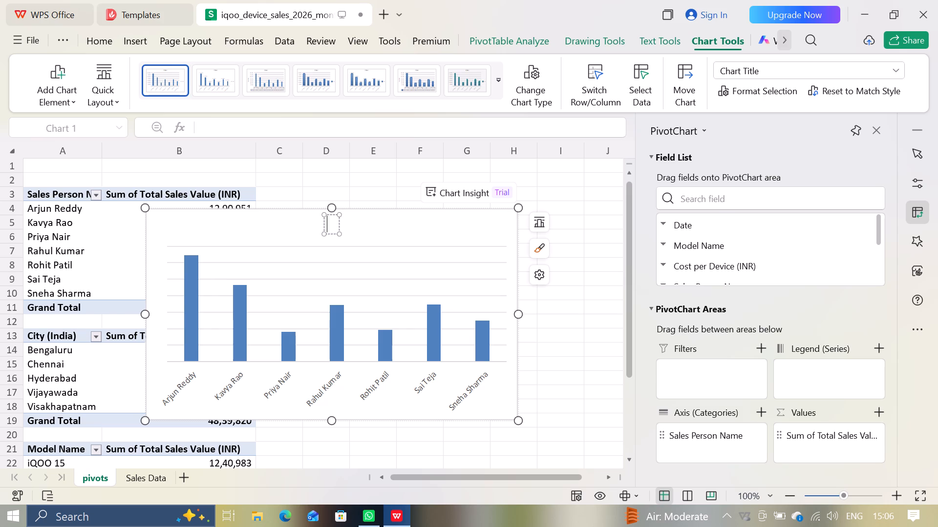
text(sela)
key(BackSpace)
key(BackSpace)
key(BackSpace)
text(alesperson)
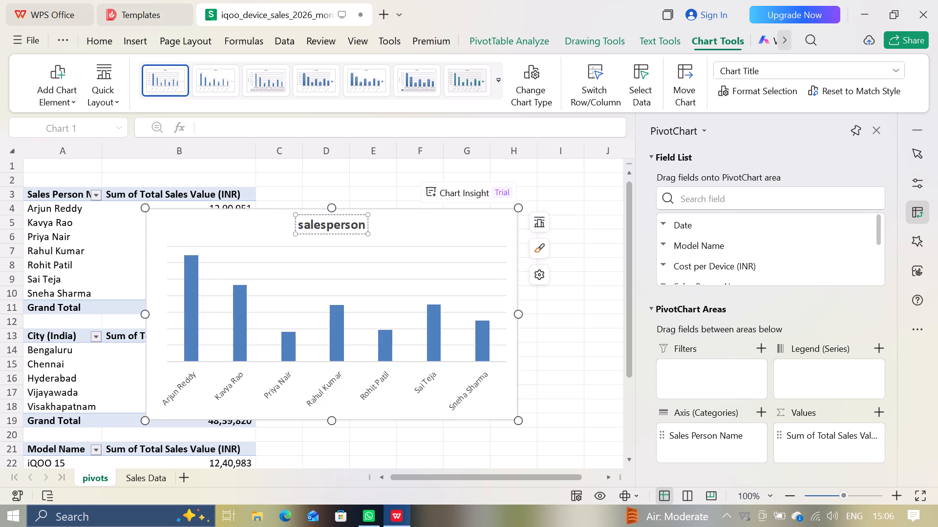
Shift the plot area slightly left and up inside the salesperson chart.
click(546, 226)
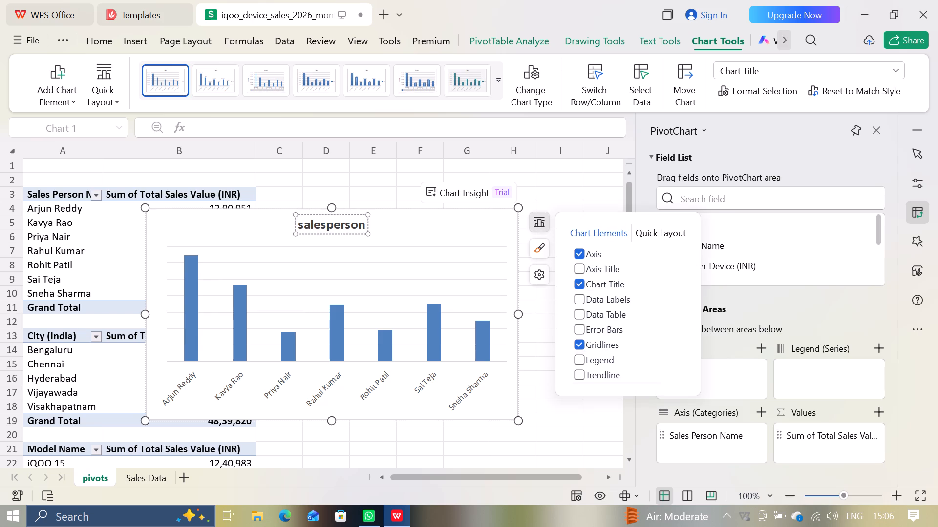
click(467, 277)
click(467, 277)
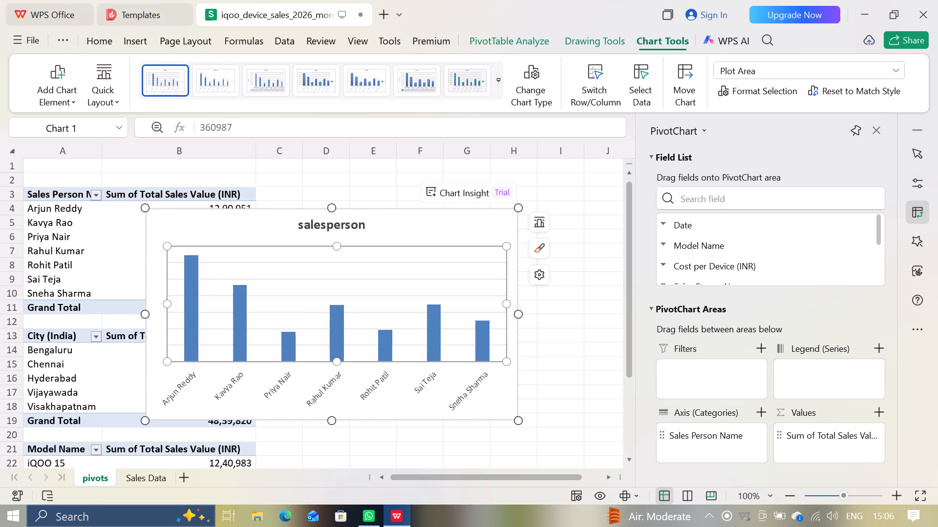
drag(373, 282, 387, 279)
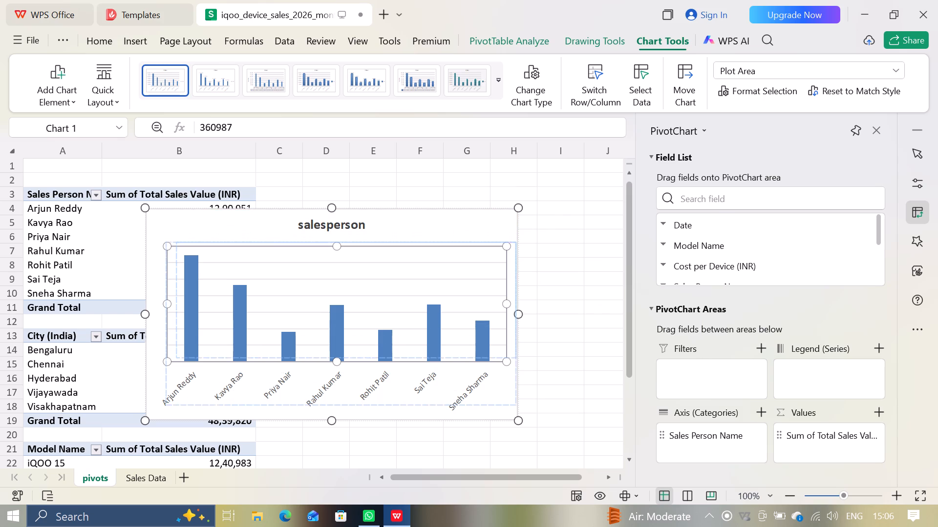
drag(387, 279, 384, 277)
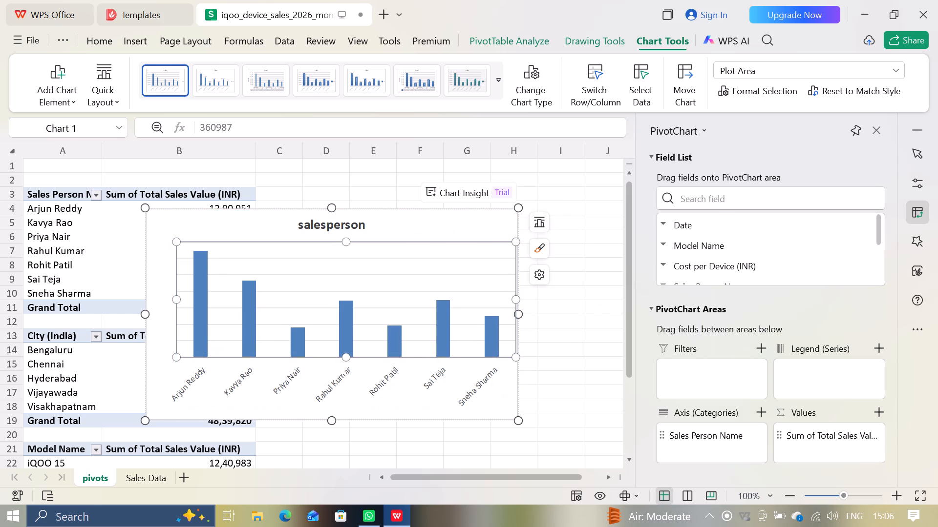
drag(367, 277, 344, 275)
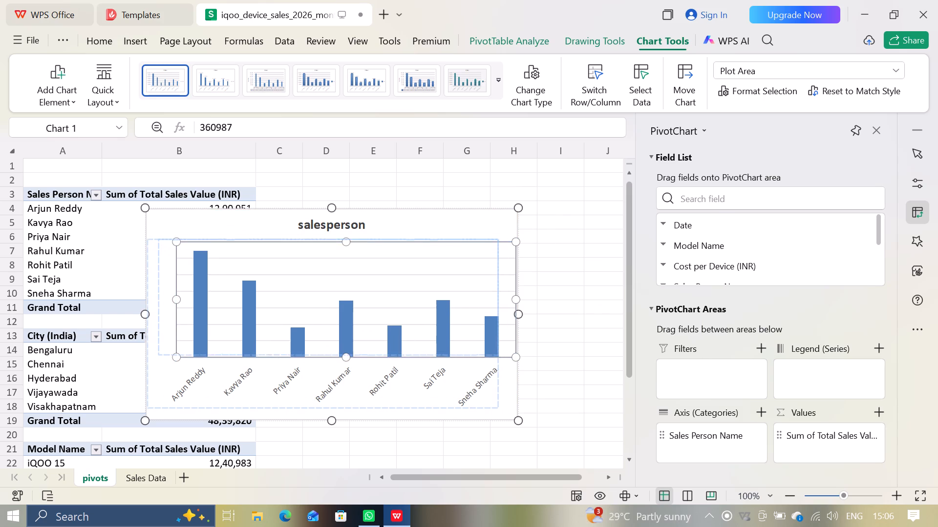
drag(344, 275, 351, 276)
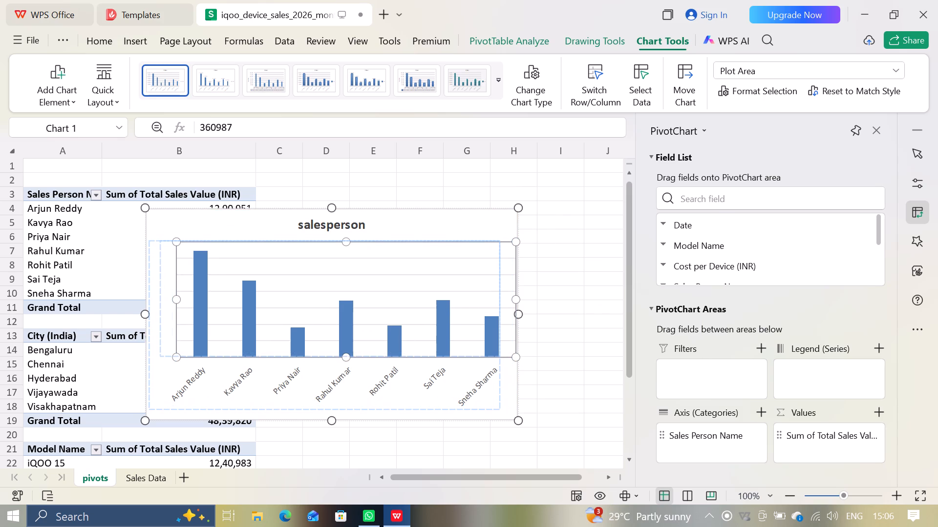
drag(351, 276, 348, 276)
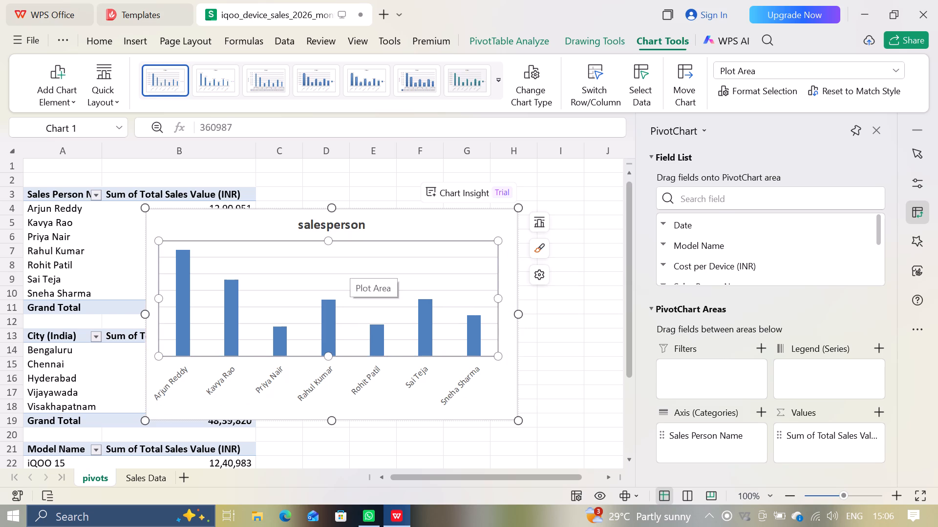
Delete the major horizontal gridlines from the salesperson chart.
click(449, 223)
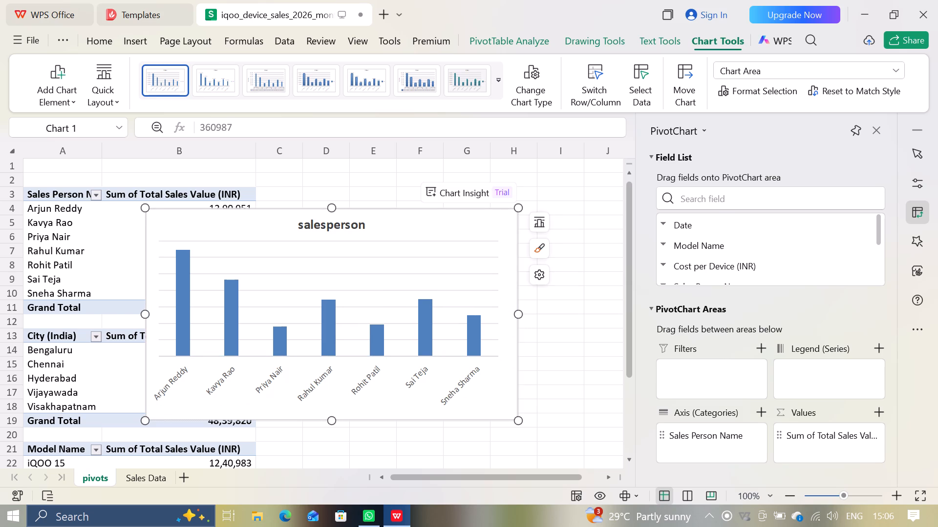
click(406, 340)
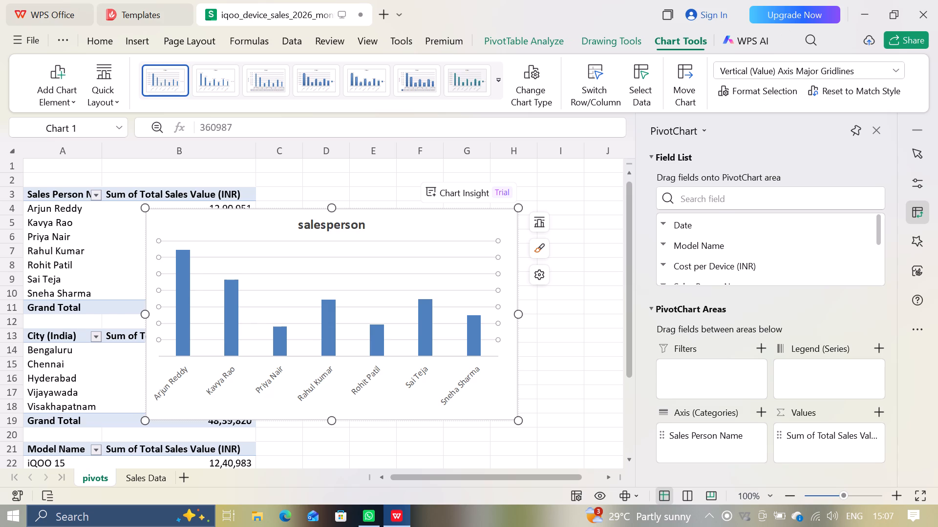
key(Delete)
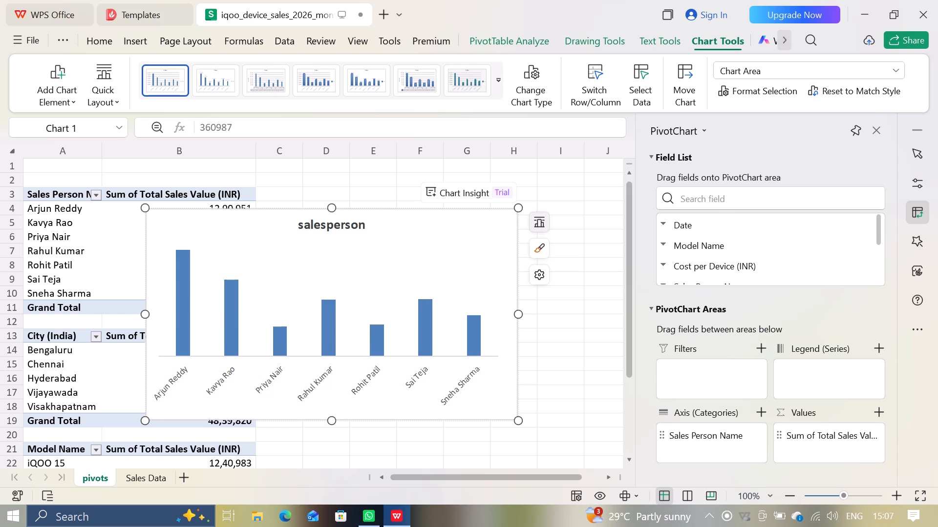
Add data labels above the columns of the salesperson chart, leaving the data table off.
click(543, 231)
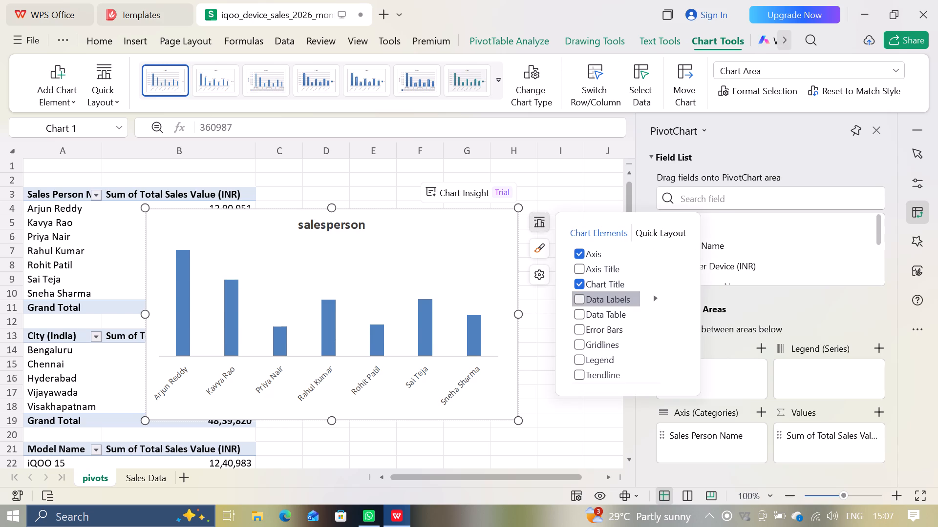
click(575, 304)
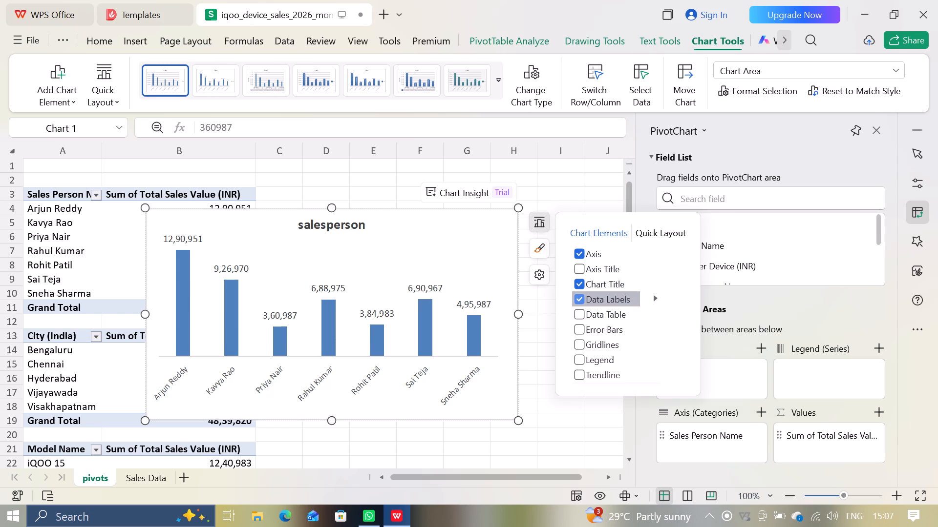
click(577, 317)
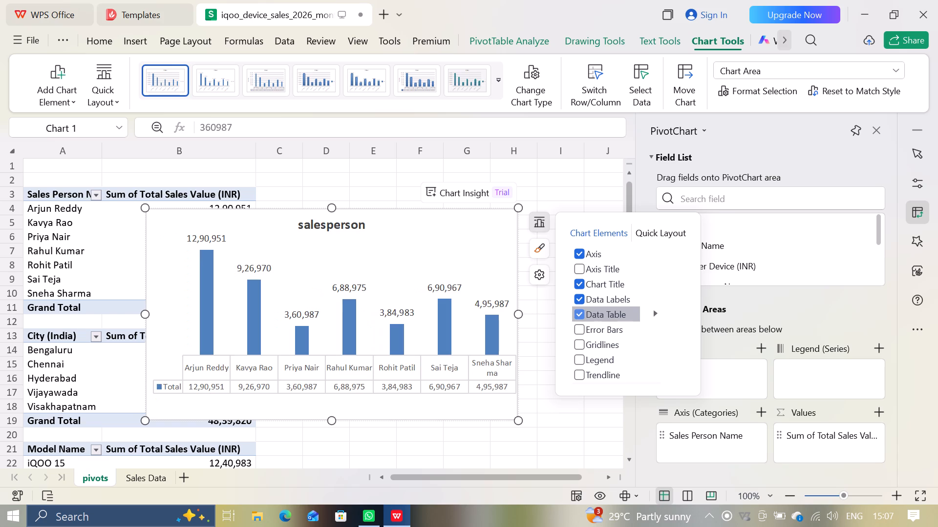
click(577, 317)
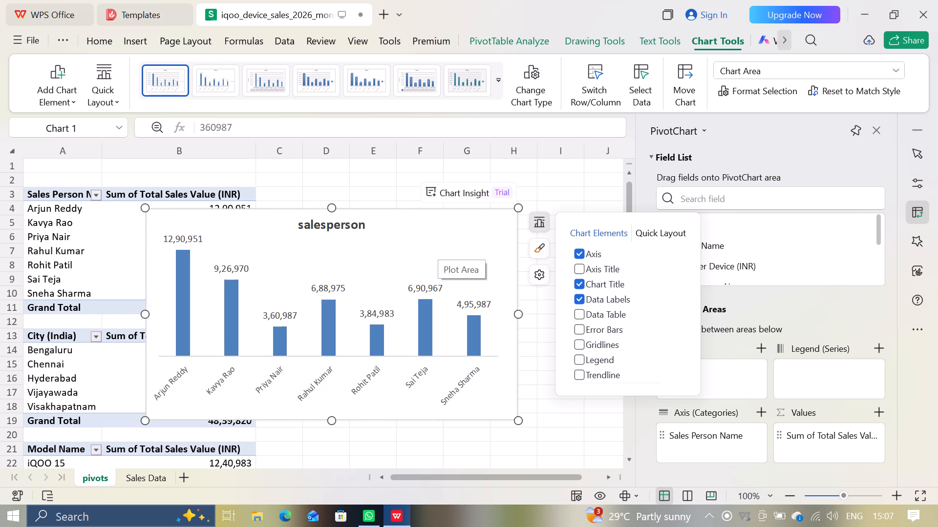
click(451, 224)
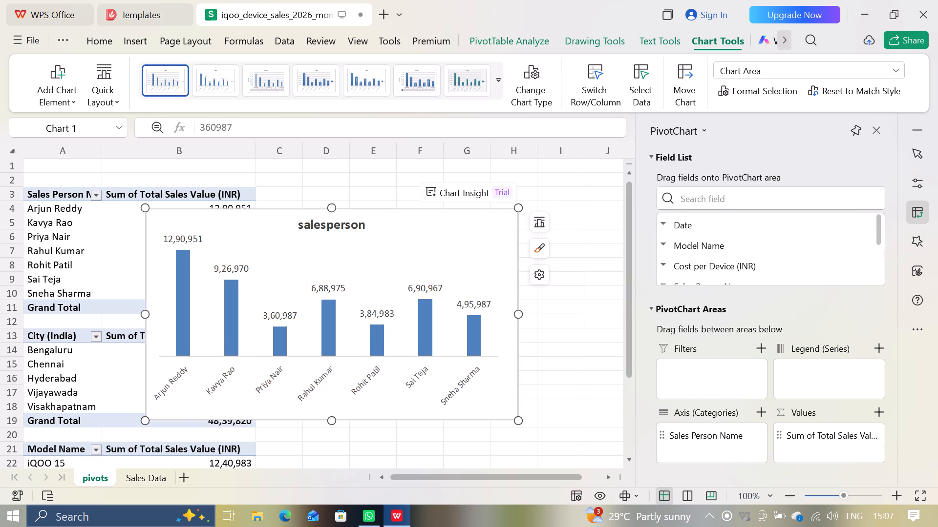
Move the finished salesperson chart from the pivots sheet to a new blank sheet, placing it at cell A11.
click(451, 224)
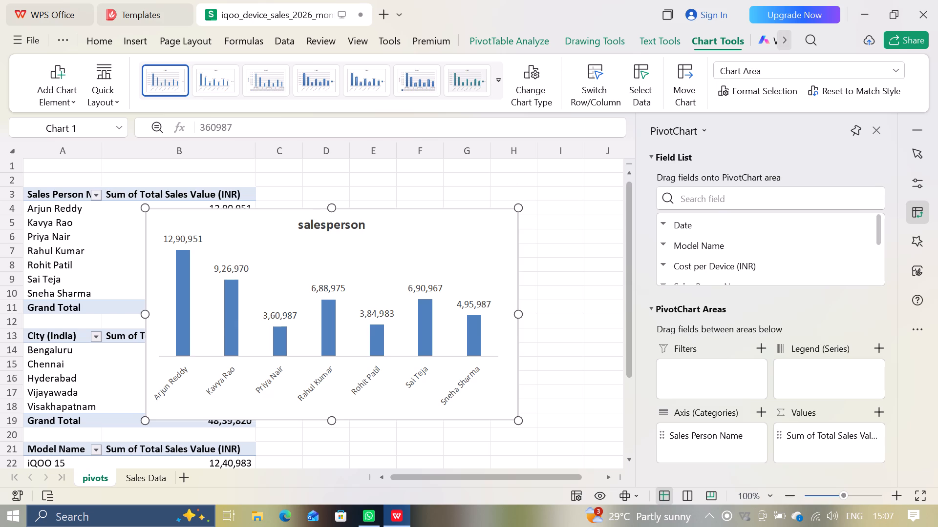
key(ctrl+x)
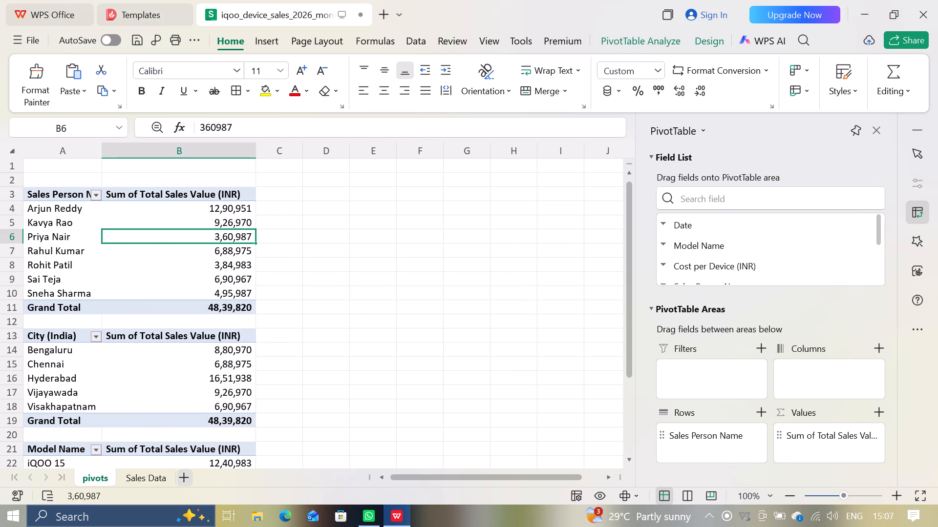
click(188, 478)
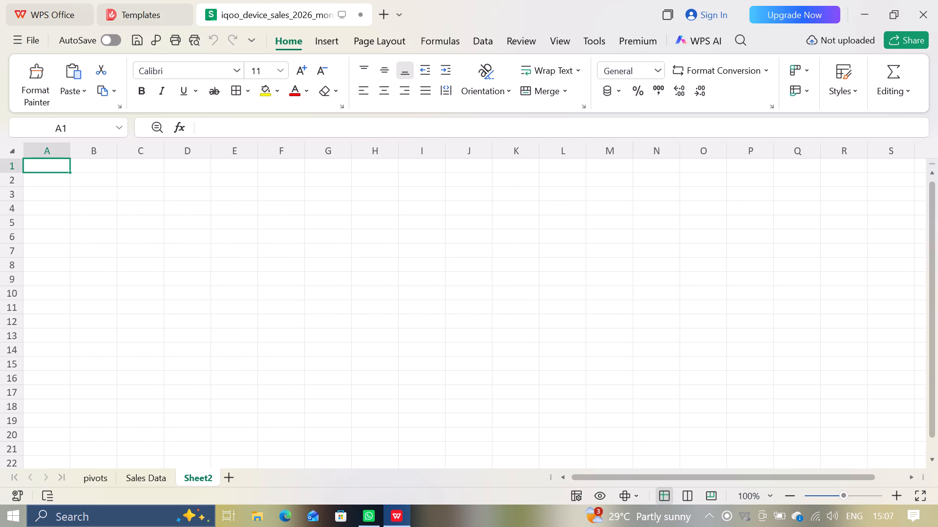
click(53, 308)
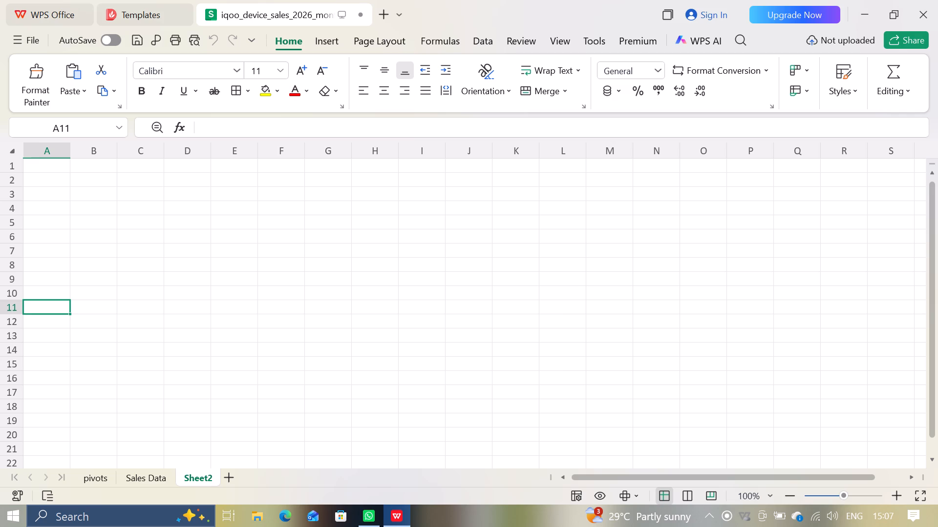
key(ctrl+v)
Shift the salesperson chart slightly right, away from the sheet's left edge, so it spans columns A to H.
scroll(187, 339, right, 1)
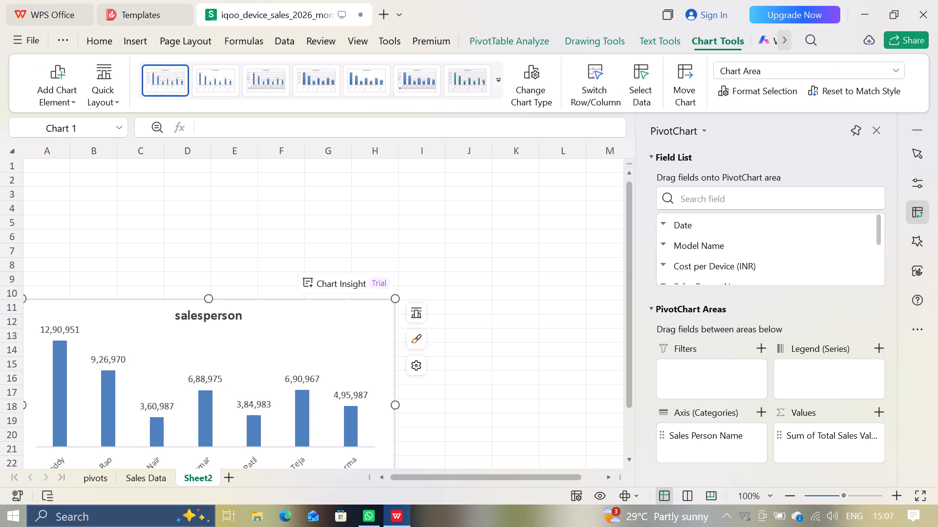
scroll(187, 339, right, 2)
scroll(165, 284, right, 2)
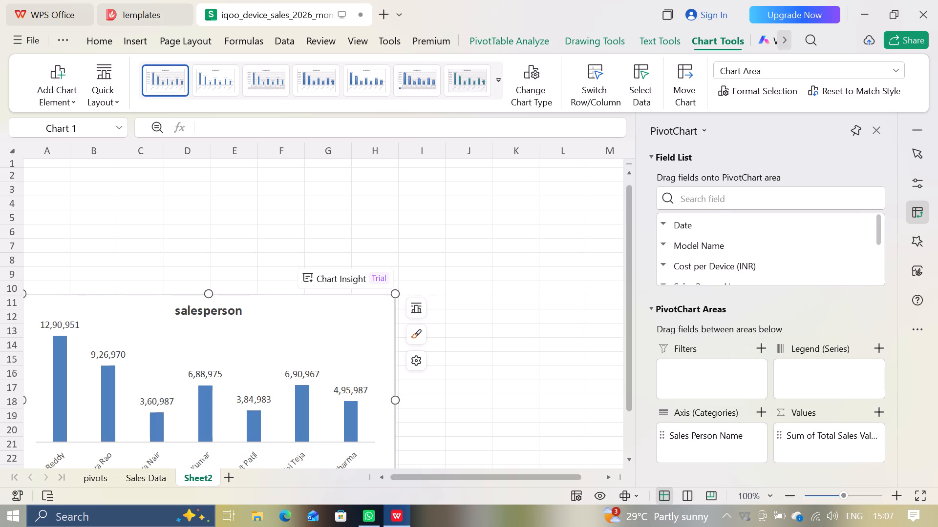
drag(381, 399, 390, 399)
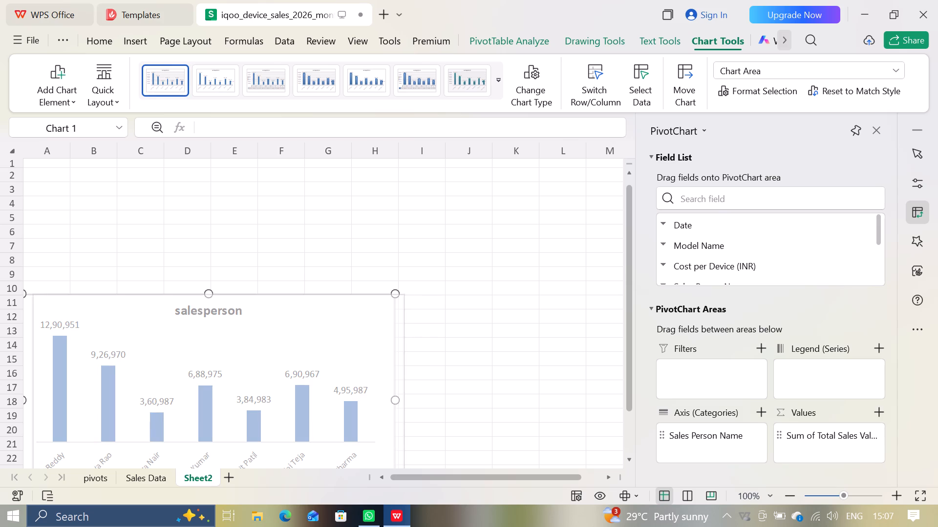
drag(390, 399, 397, 396)
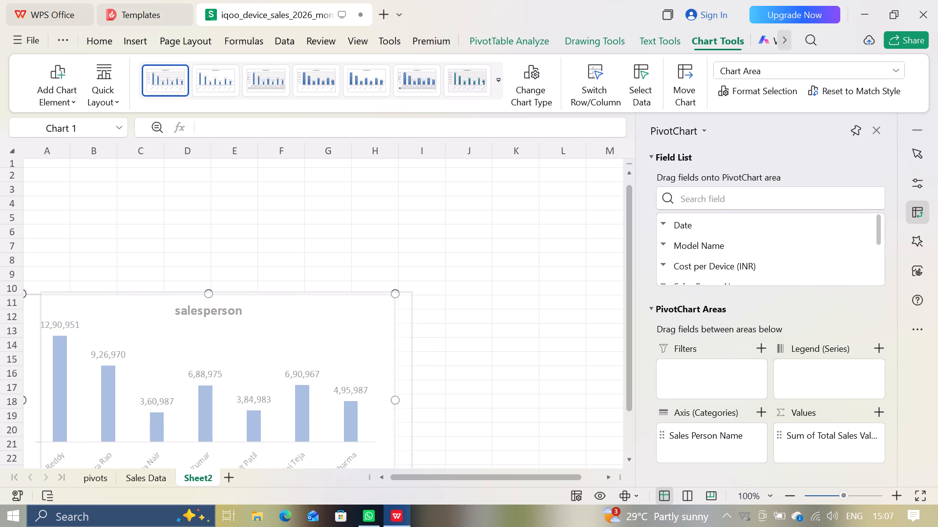
drag(397, 396, 396, 396)
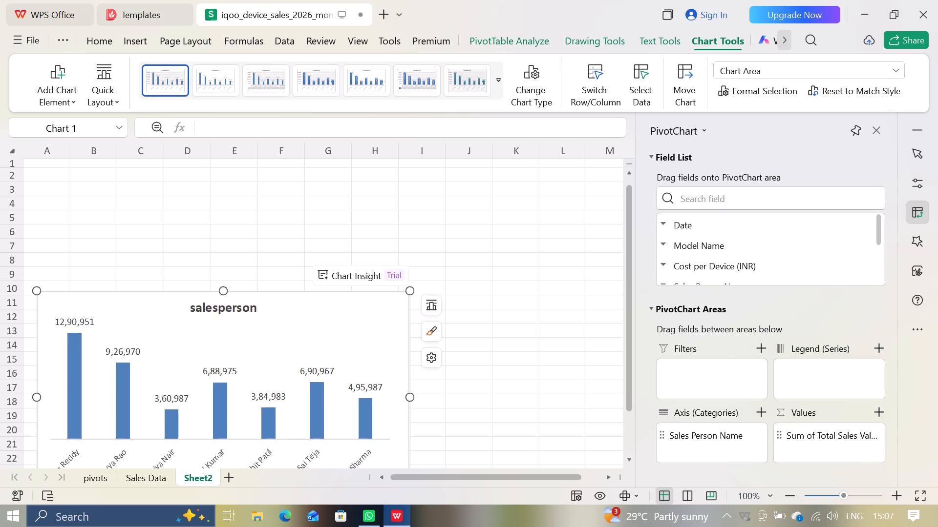
Close the PivotChart field list to give the new sheet more working space.
click(879, 126)
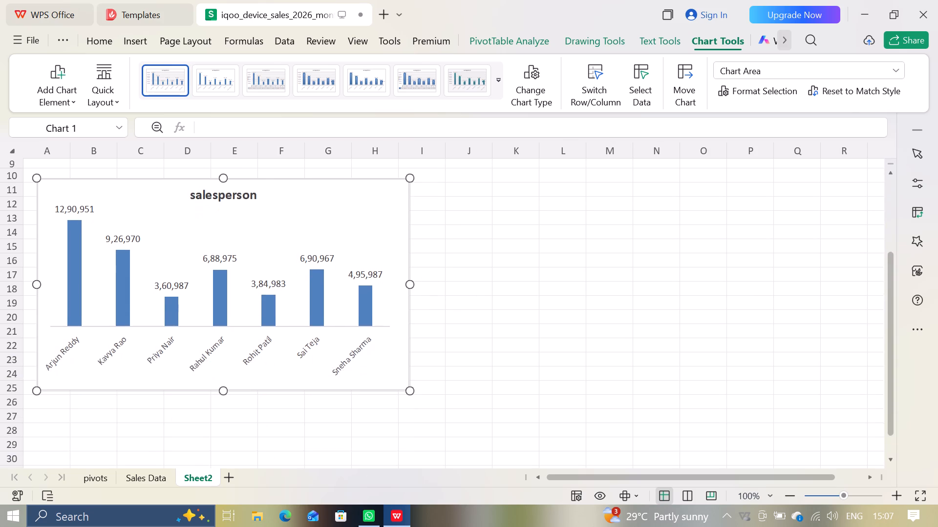
scroll(706, 257, up, 1)
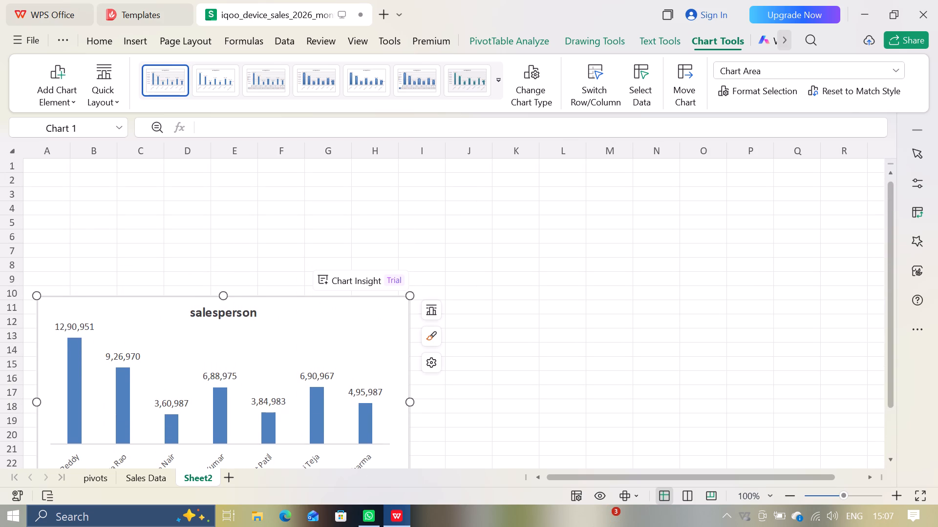
scroll(410, 405, down, 4)
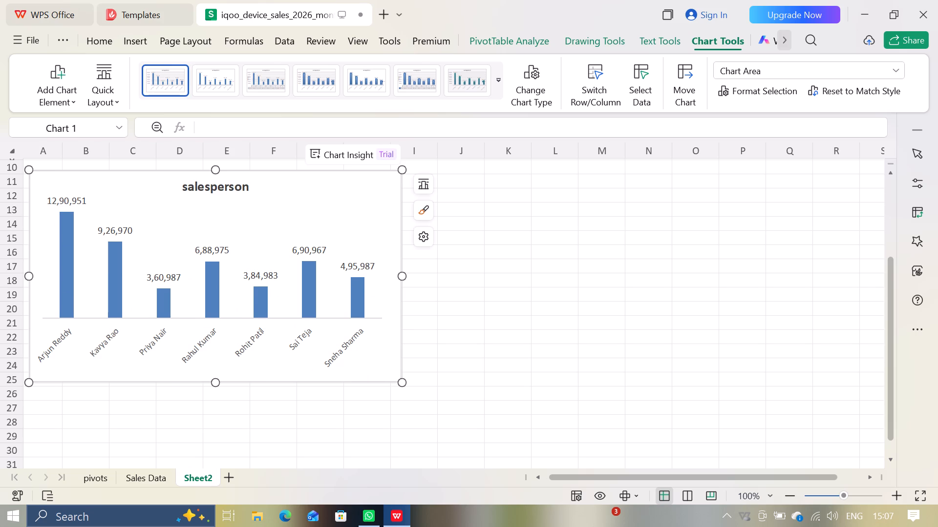
Shrink the salesperson chart proportionally so it spans about columns A to G and rows 11 to 23.
drag(403, 380, 319, 352)
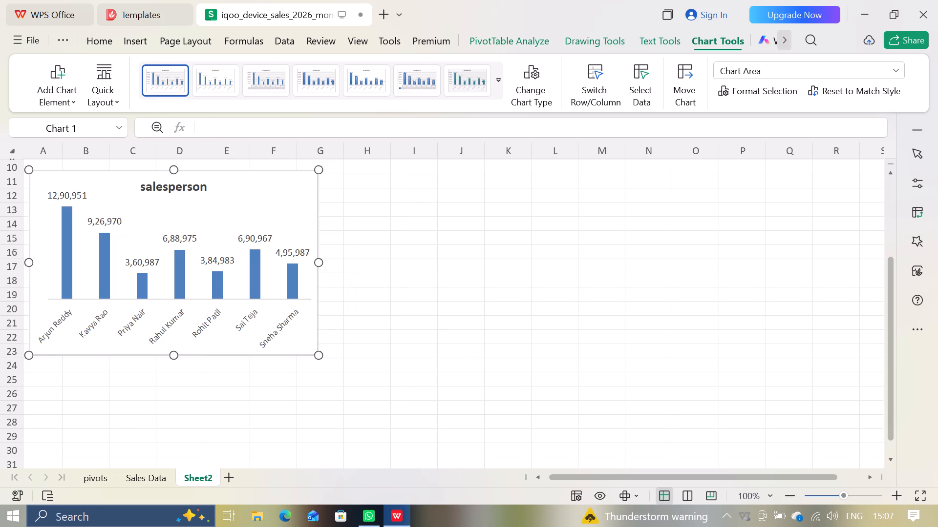
Rename the new sheet holding the salesperson chart as dashboard.
scroll(413, 329, up, 7)
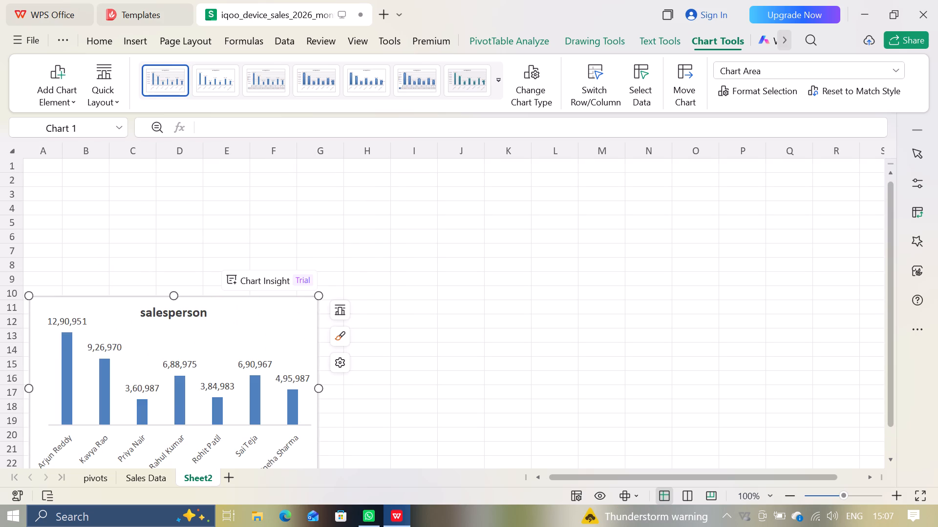
click(200, 478)
right_click(200, 478)
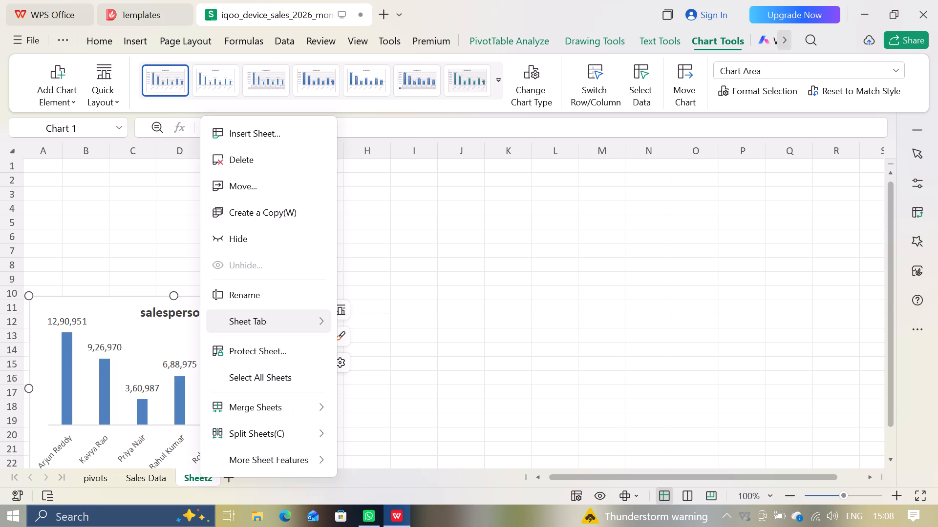
click(256, 302)
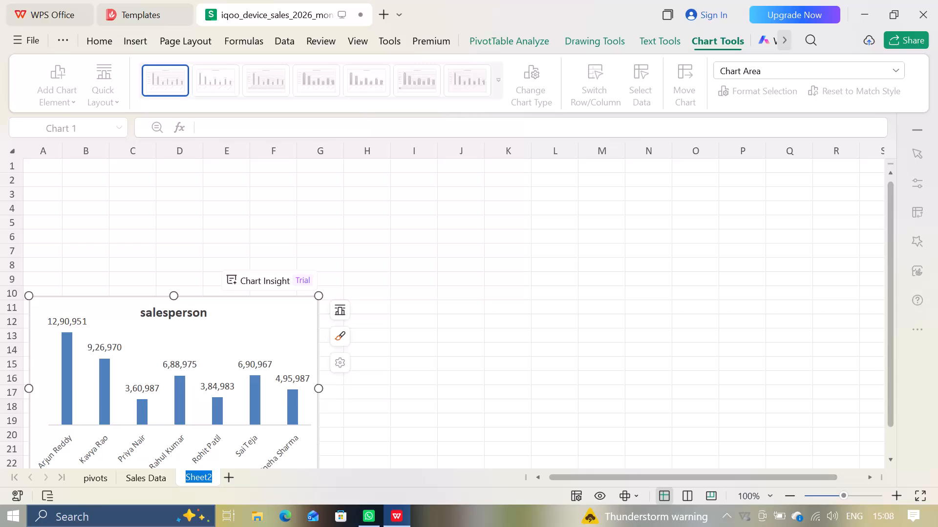
key(BackSpace)
text(dashb)
text(oard)
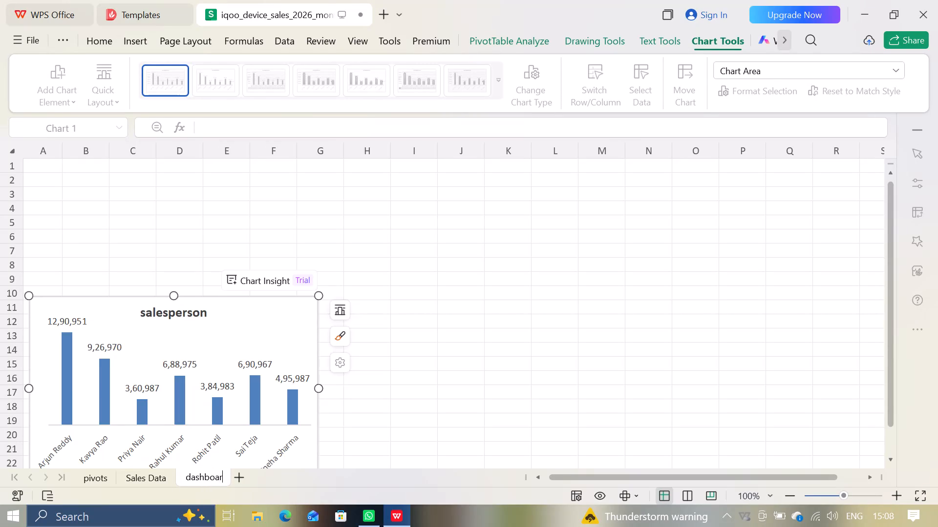
click(392, 251)
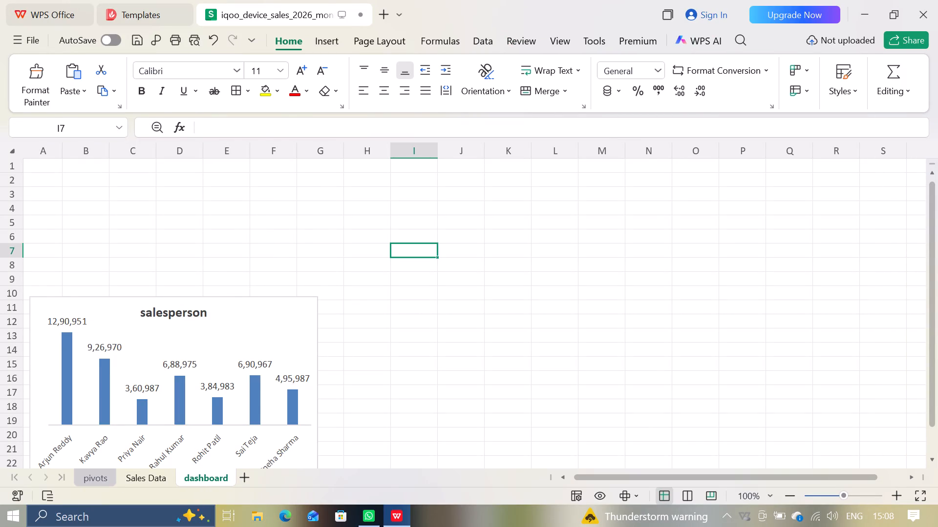
Insert a basic line chart without markers from the City (India) pivot table on the pivots sheet.
click(100, 477)
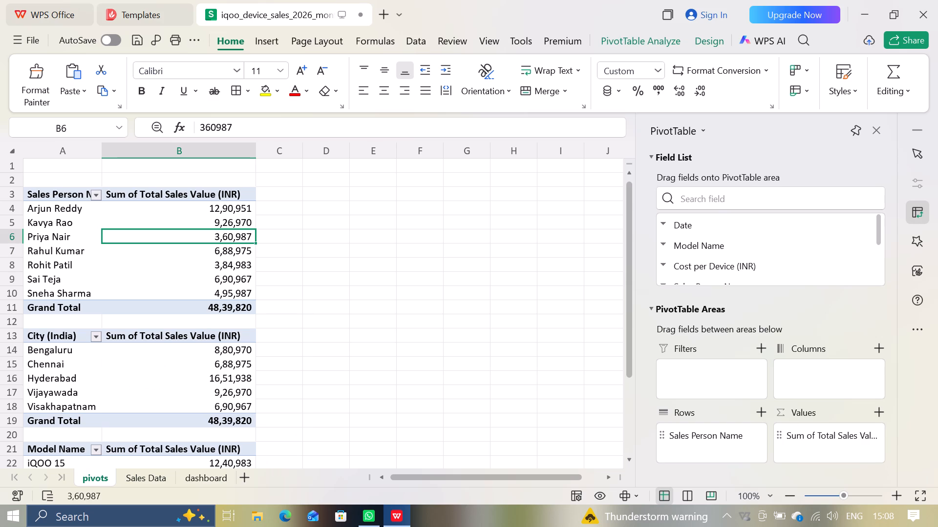
click(152, 410)
click(186, 386)
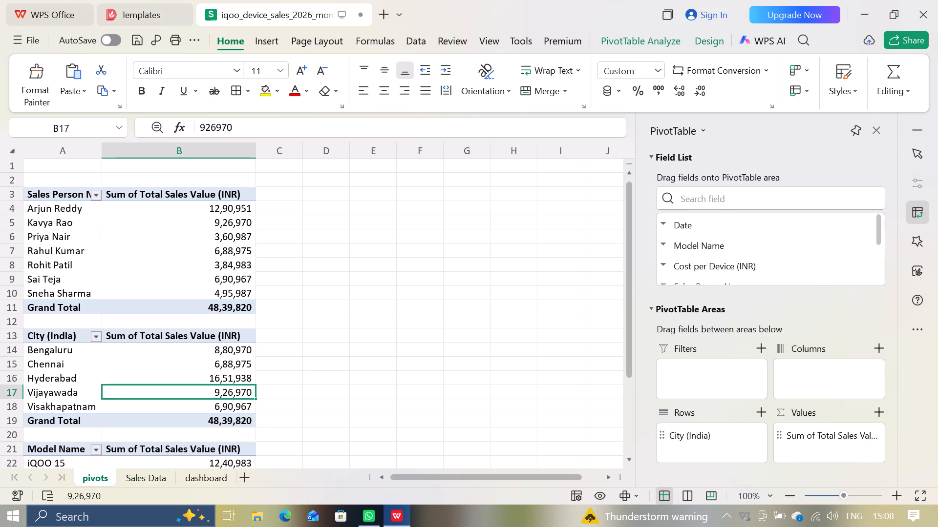
click(279, 40)
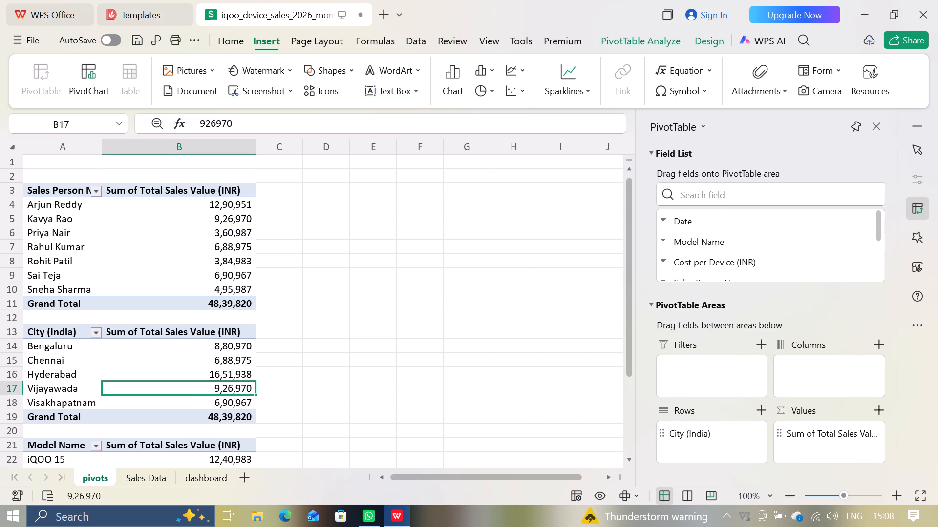
click(507, 68)
click(142, 239)
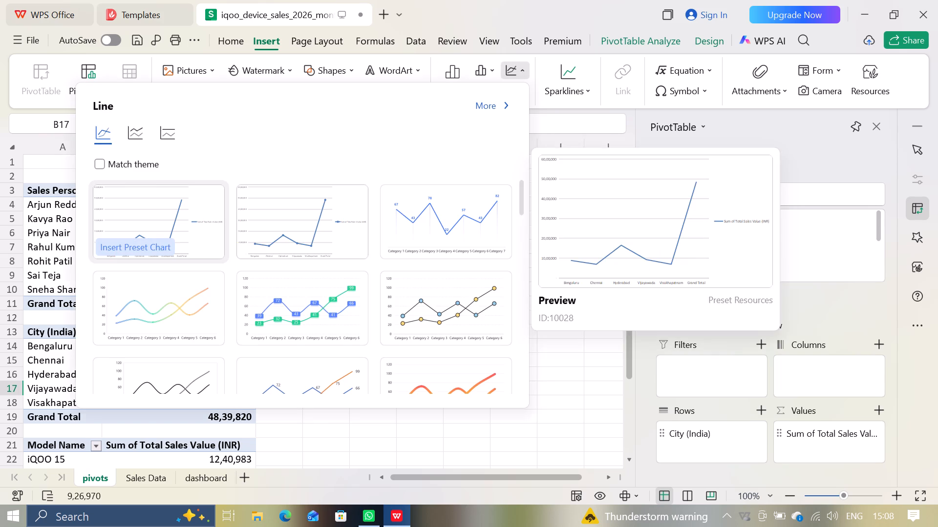
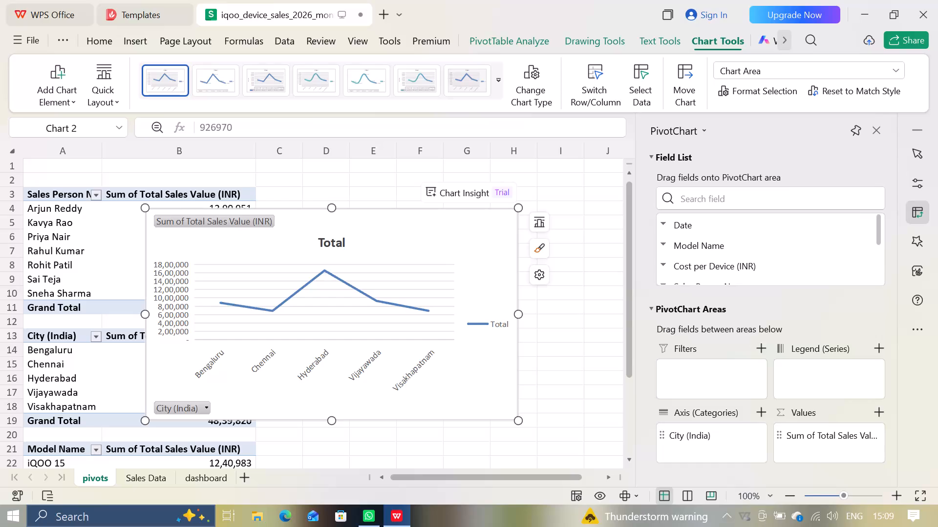
Hide all field buttons on the City (India) line chart.
click(192, 224)
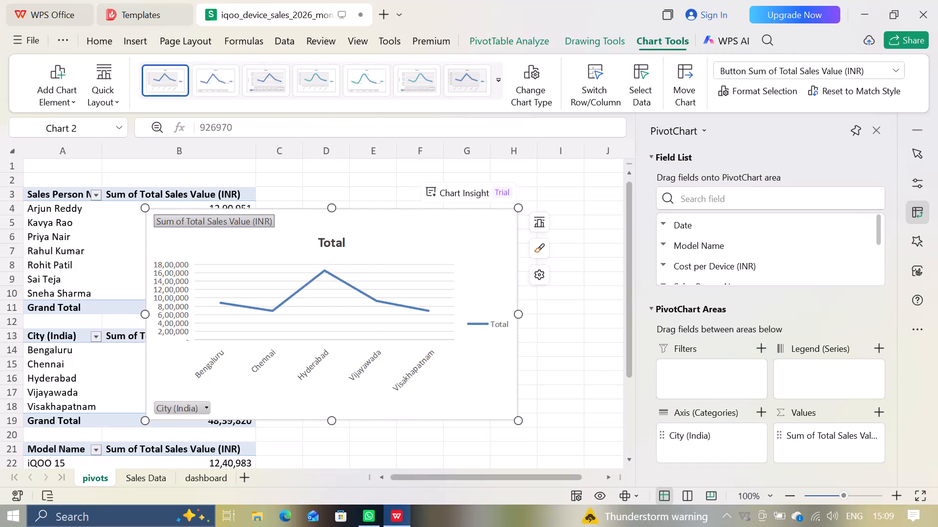
right_click(192, 224)
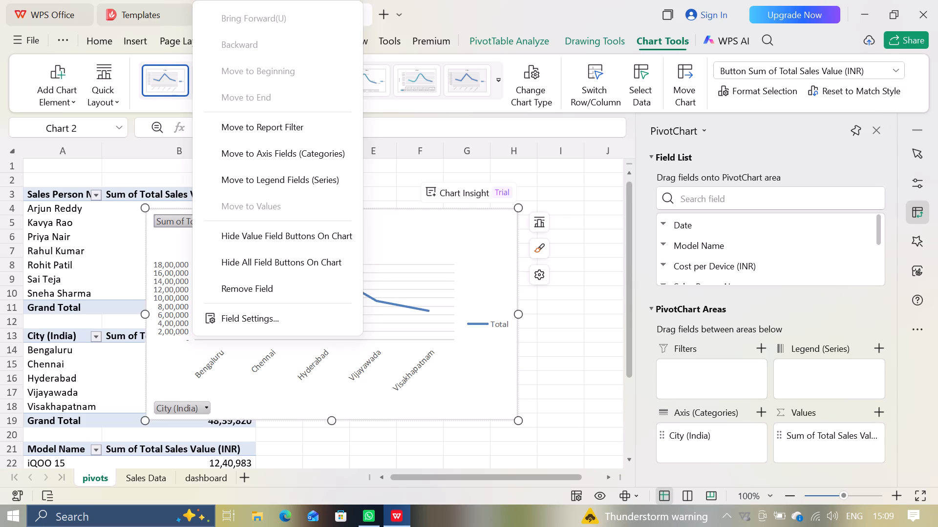
click(256, 264)
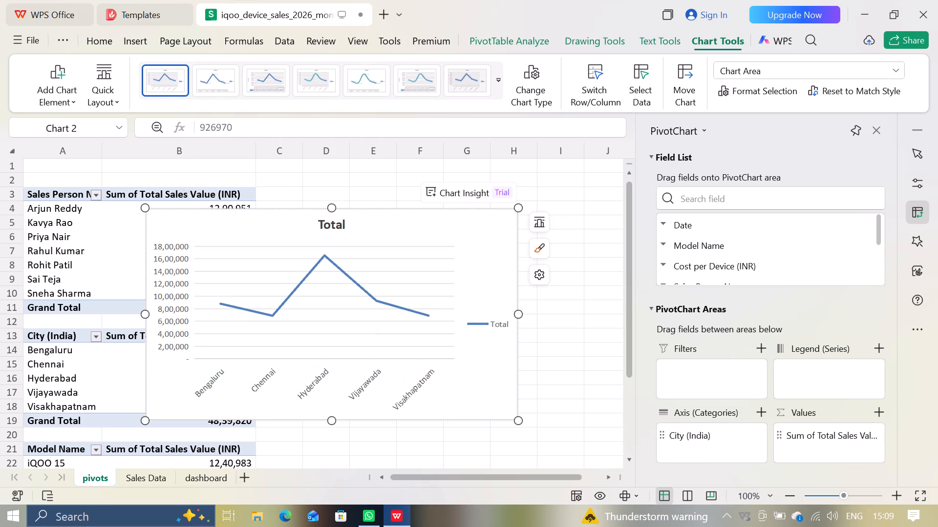
Delete the vertical value axis and the legend from the City (India) line chart.
click(181, 295)
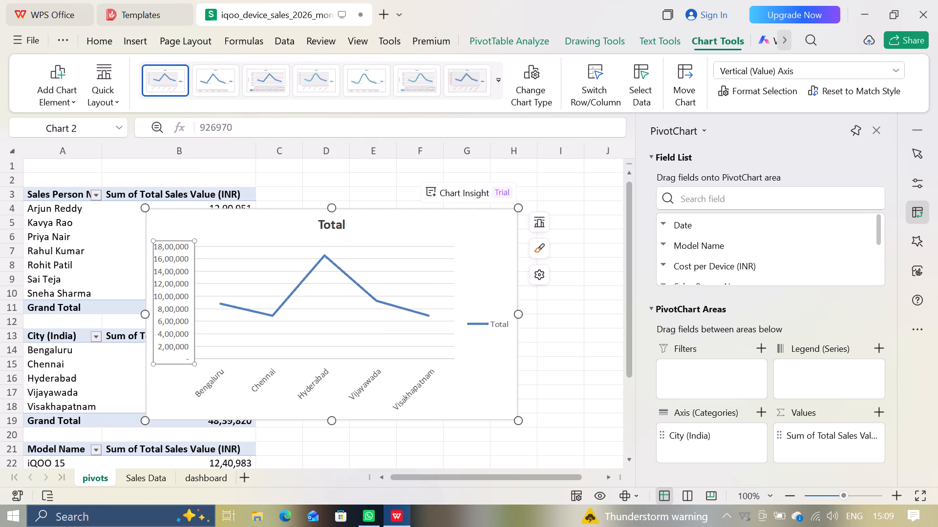
key(Delete)
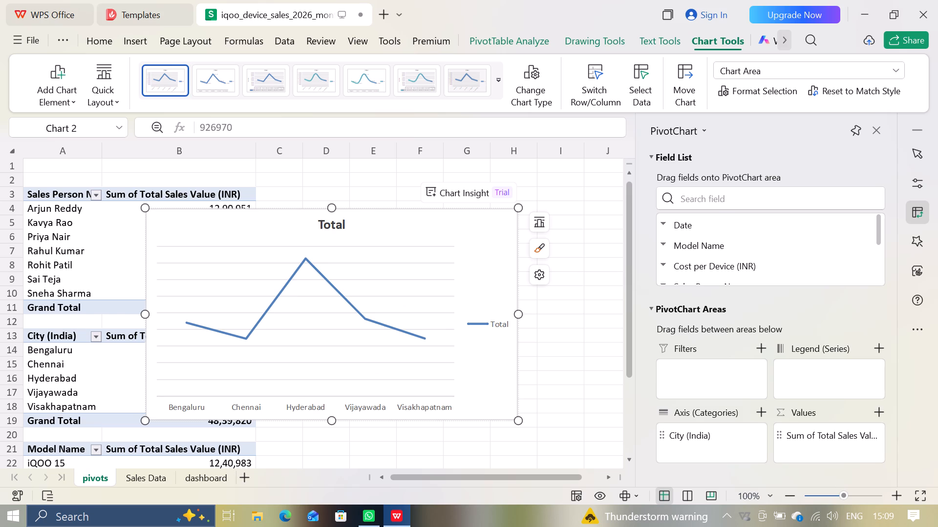
click(493, 322)
key(Delete)
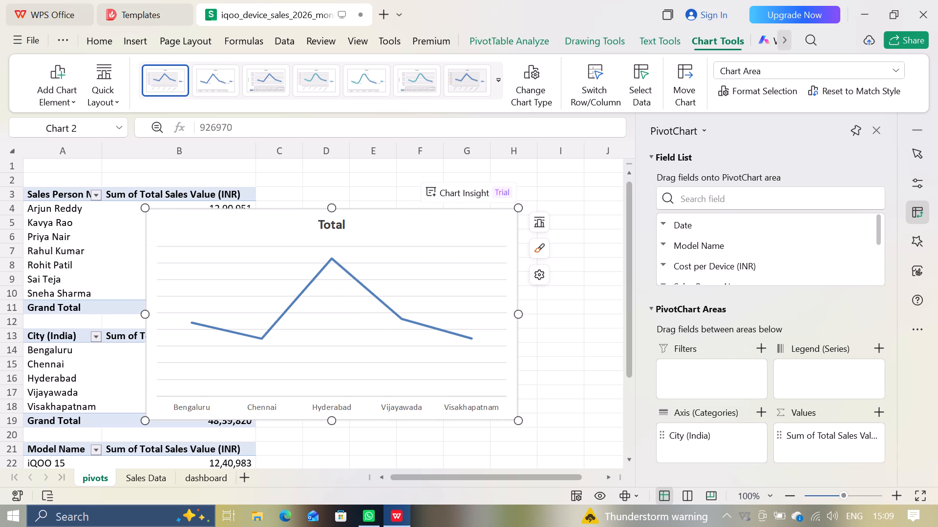
Replace the line chart's title with city.
double_click(338, 230)
double_click(338, 230)
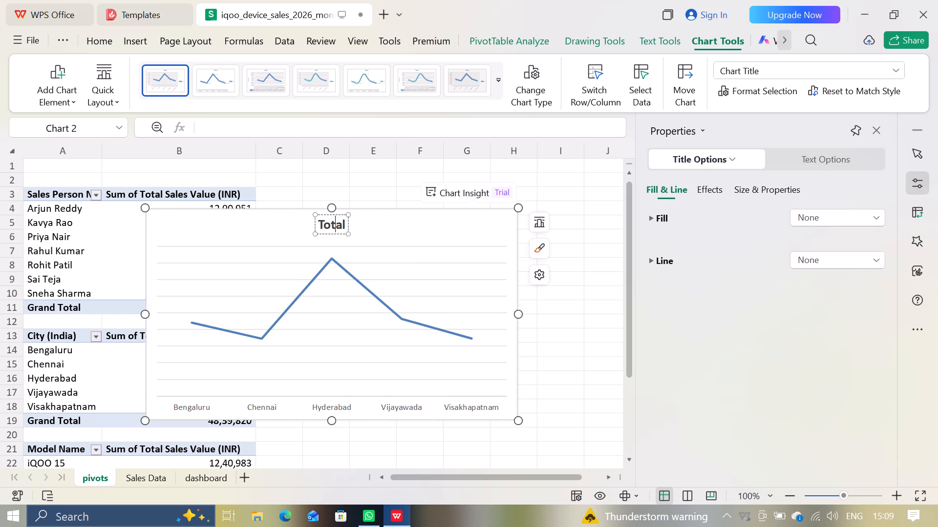
key(BackSpace)
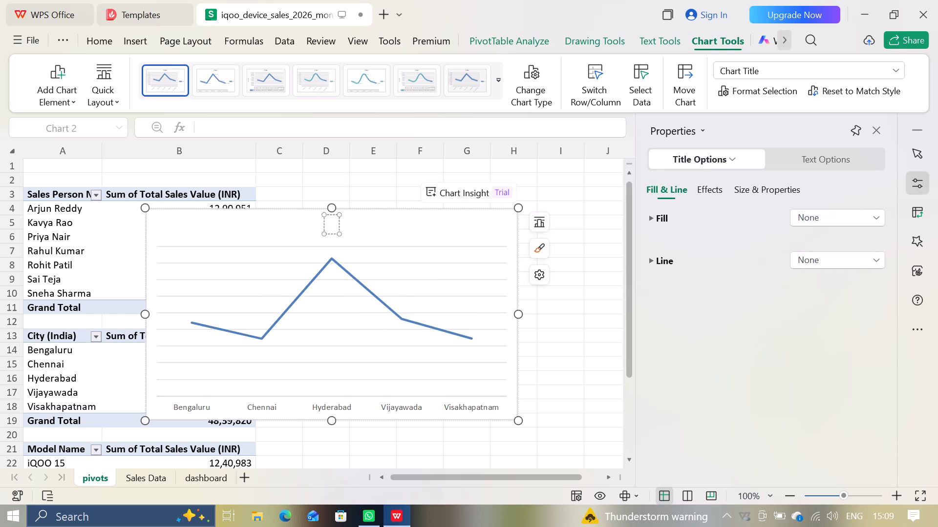
text(city)
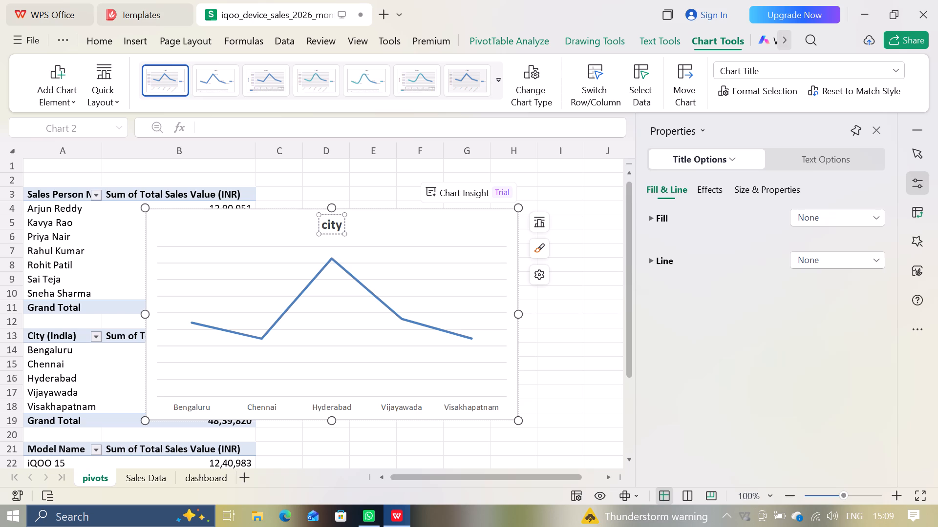
Remove the gridlines from the city line chart and add data labels to its points.
click(538, 224)
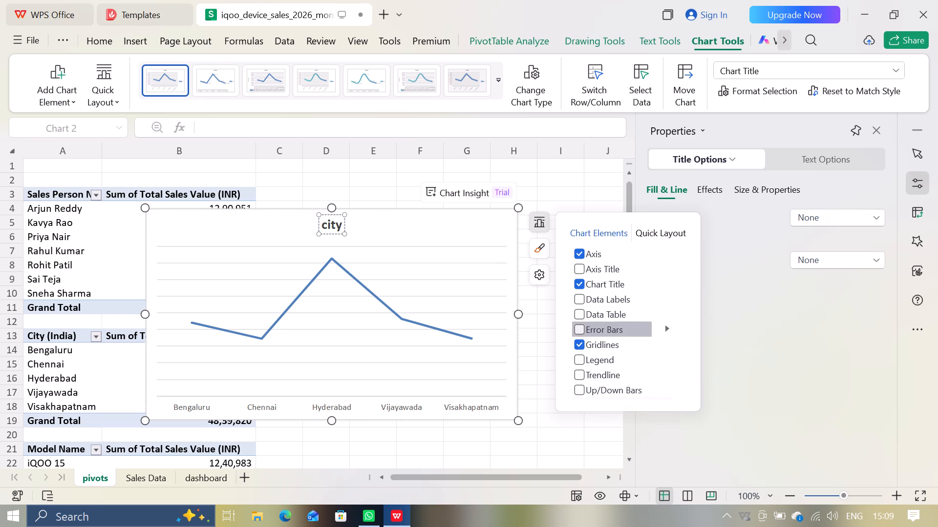
click(580, 343)
click(580, 299)
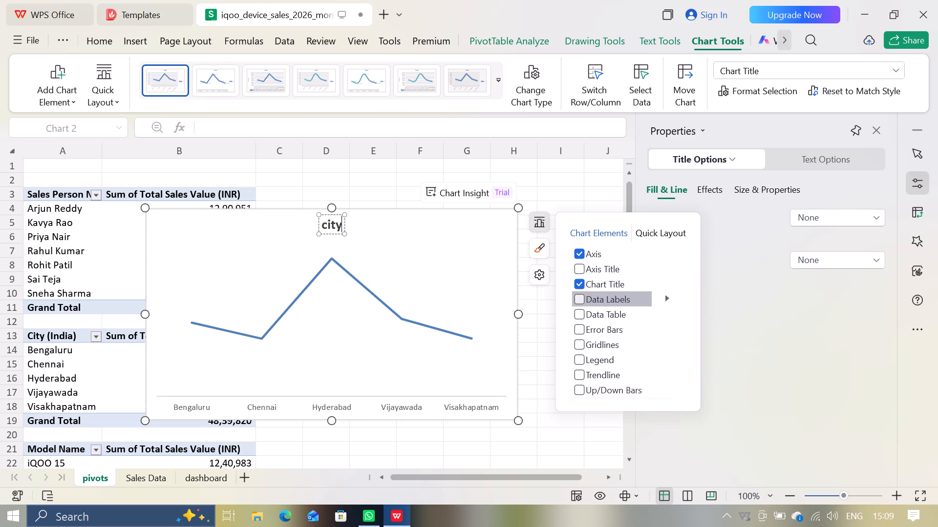
click(542, 383)
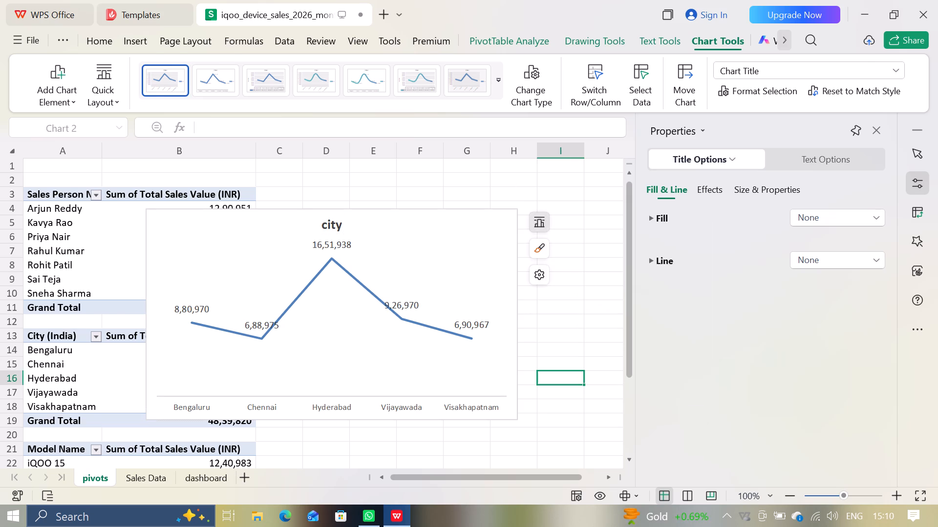
Move the city chart from the pivots sheet to the dashboard sheet, with its upper-left corner at cell I11.
click(478, 264)
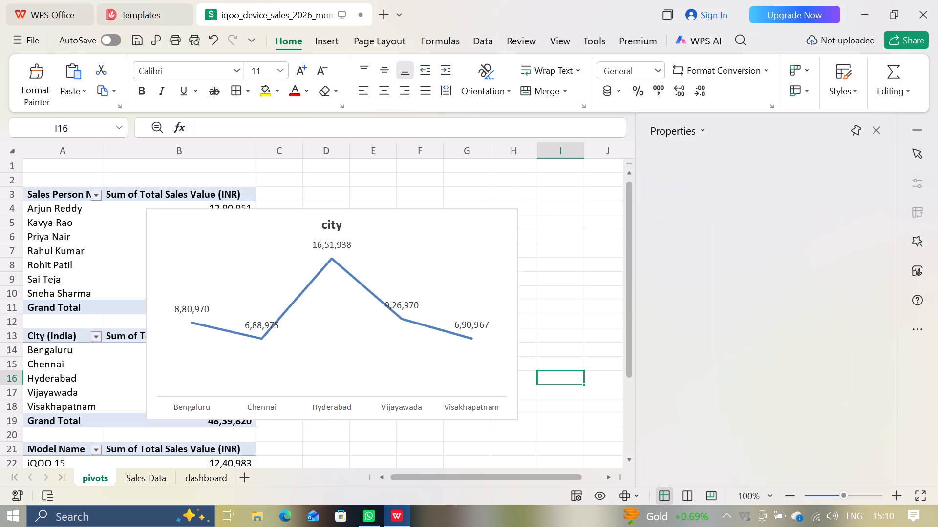
key(ctrl+x)
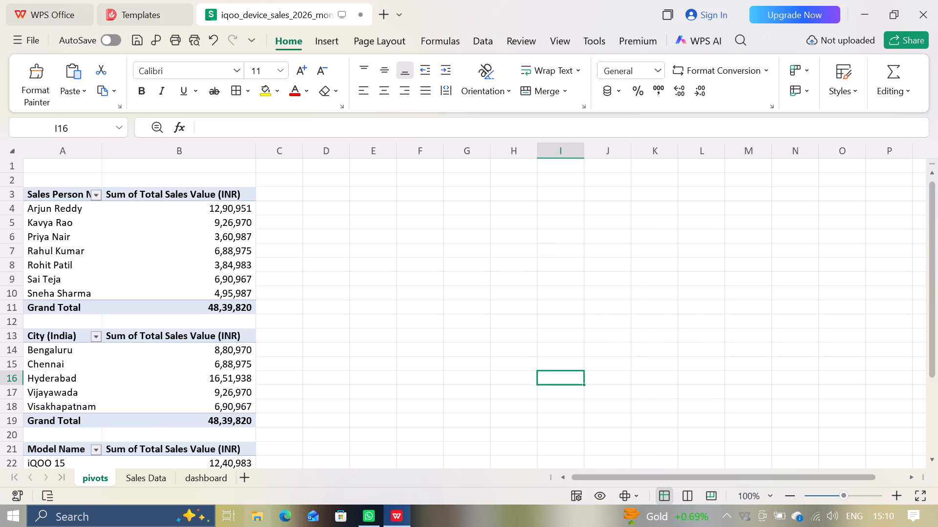
click(211, 484)
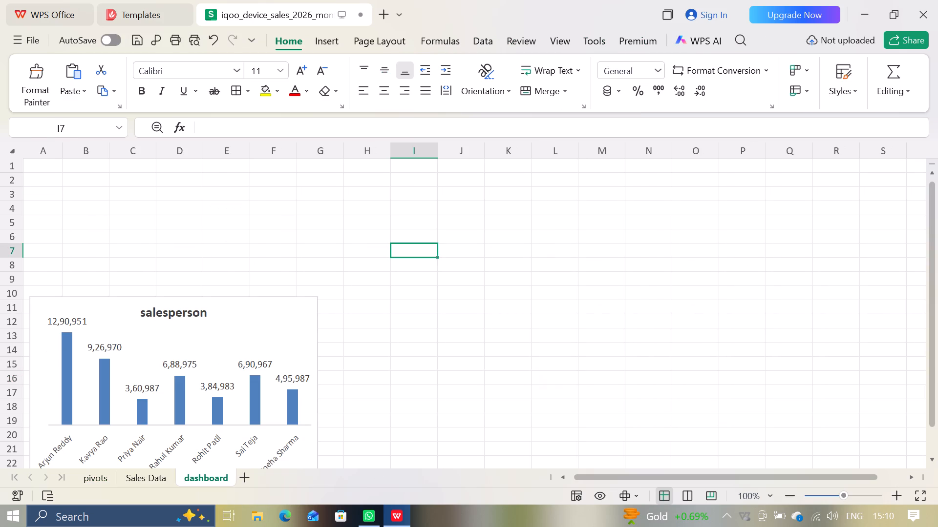
click(411, 310)
key(ctrl+v)
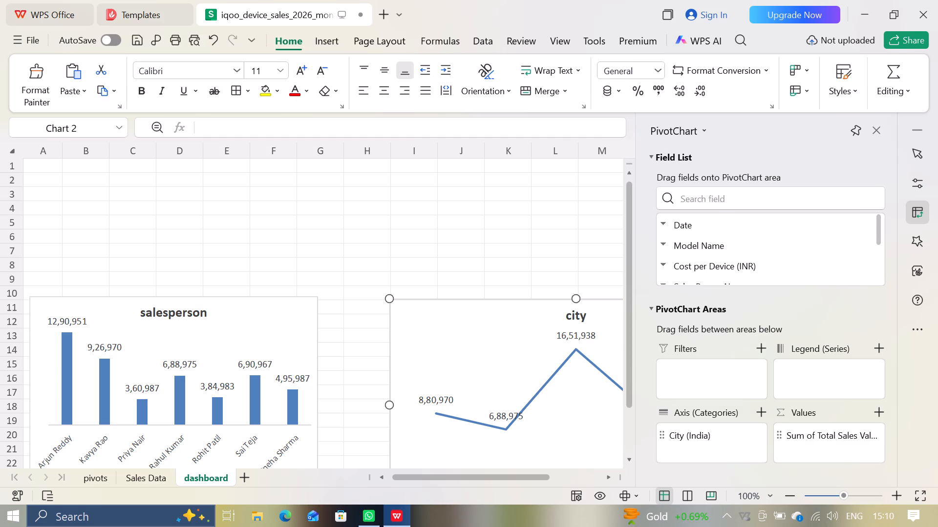
Close the PivotChart field list and shrink the city chart to span about columns I to O and rows 11 to 23.
scroll(514, 316, down, 2)
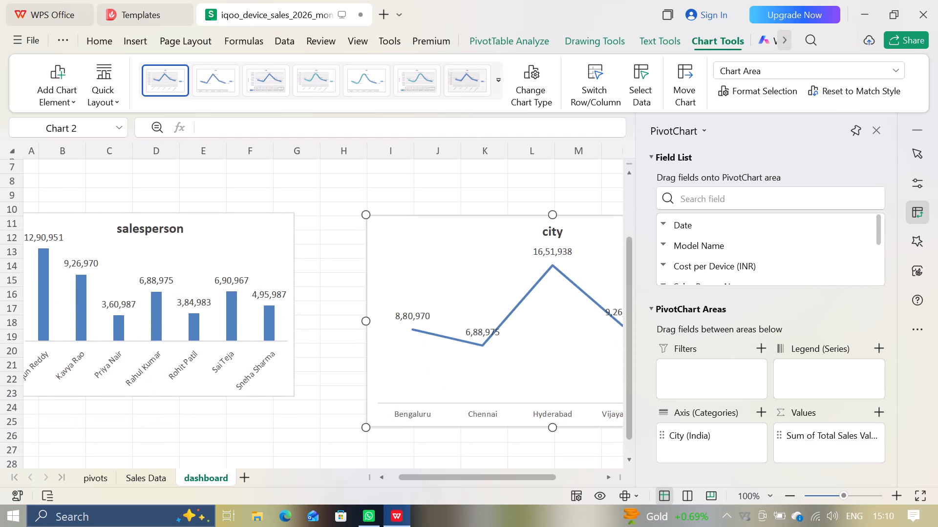
click(599, 180)
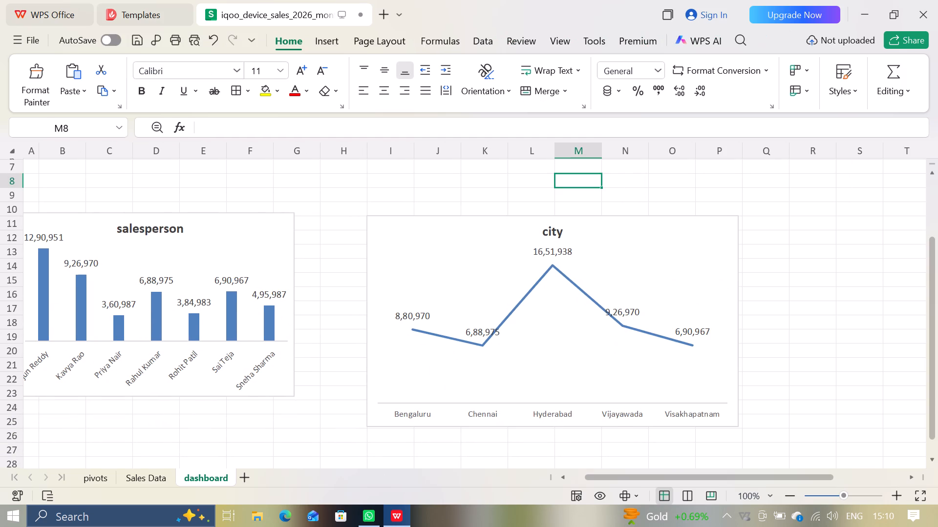
click(725, 415)
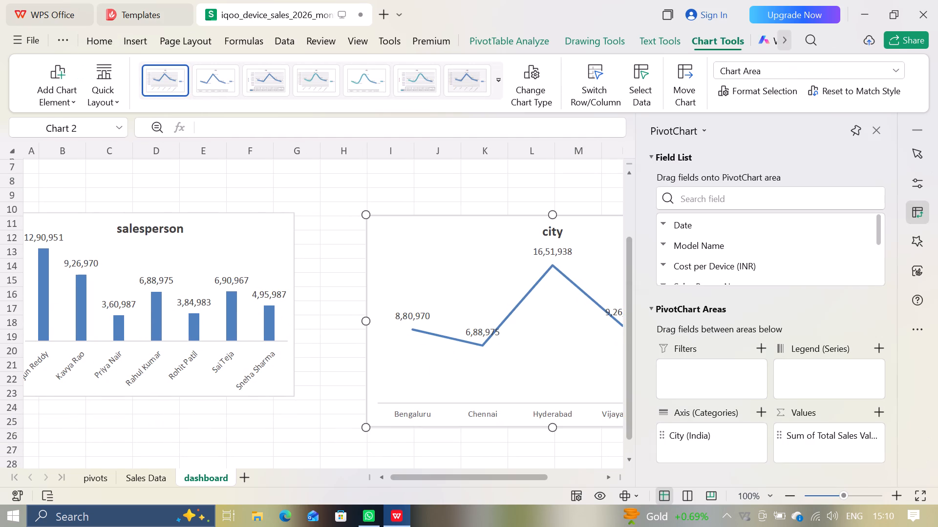
click(874, 126)
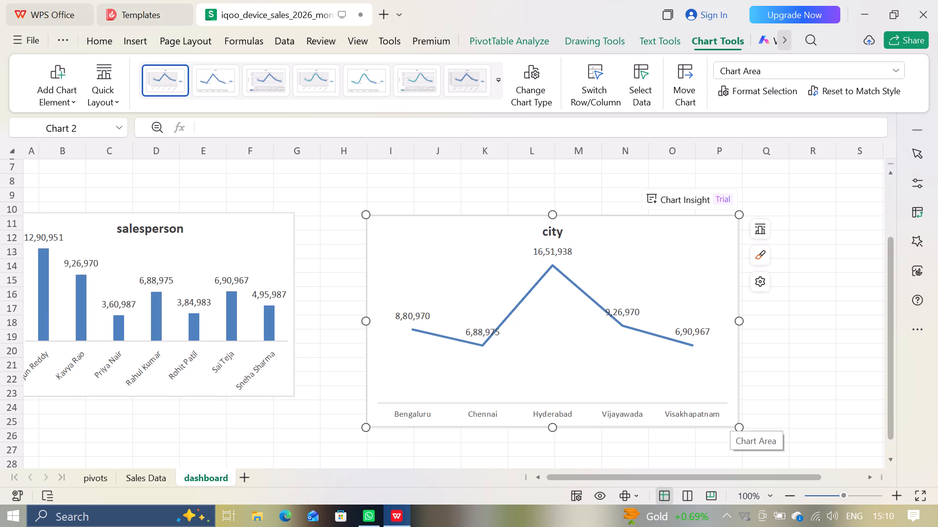
drag(738, 425, 704, 388)
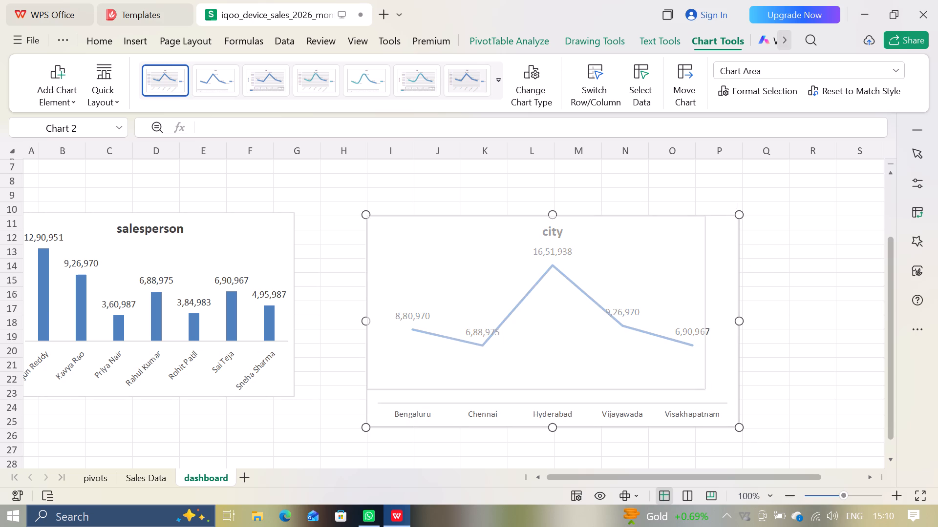
drag(704, 388, 710, 397)
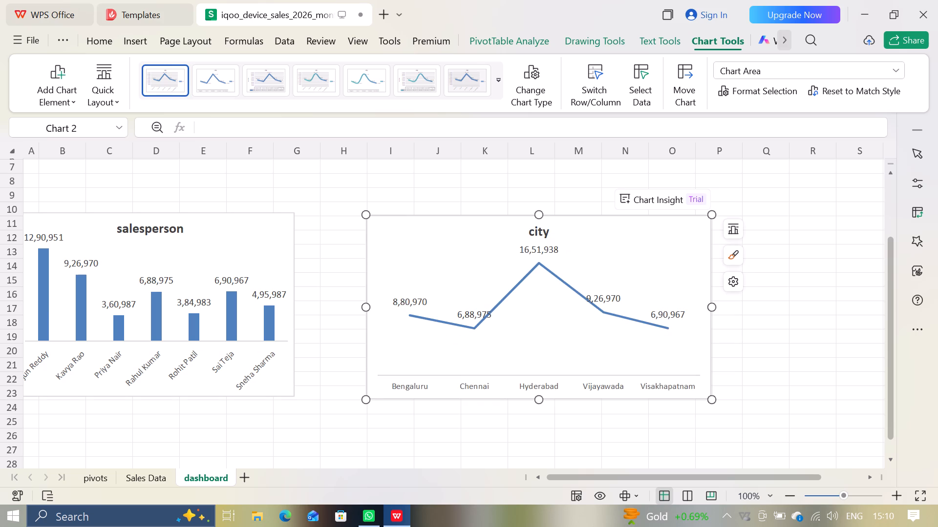
drag(712, 309, 683, 309)
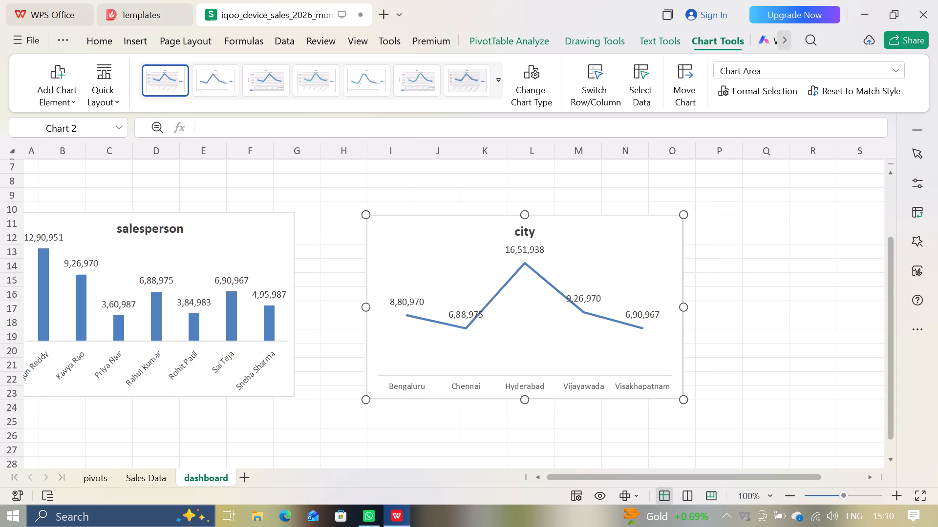
scroll(335, 273, up, 3)
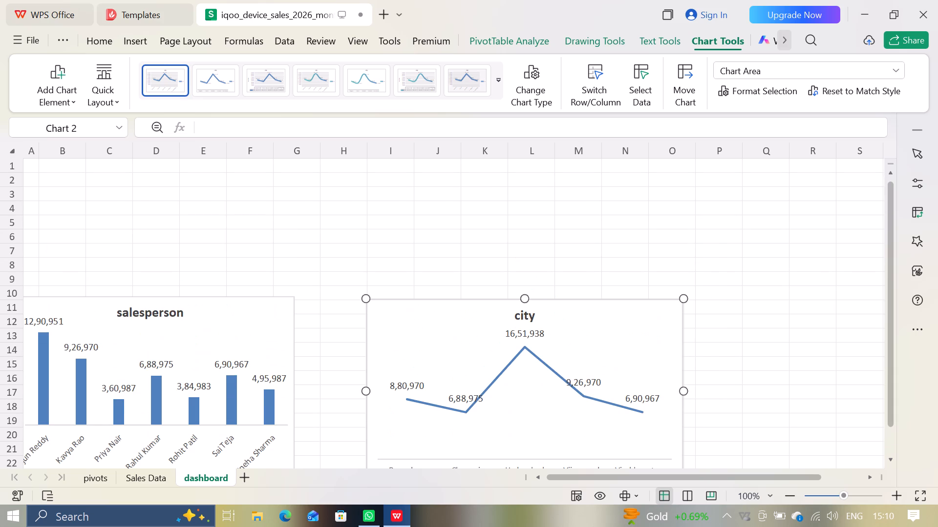
Insert a basic pie chart from the Model Name pivot table on the pivots sheet.
click(108, 480)
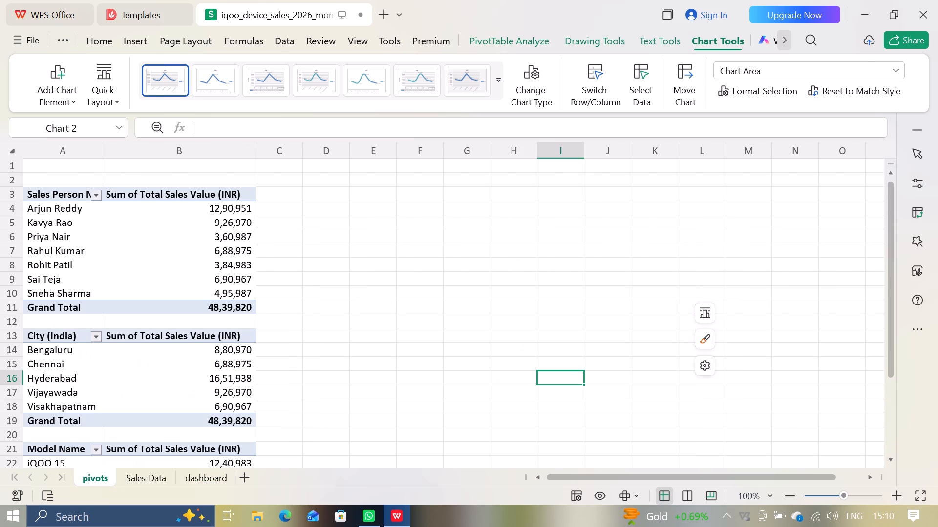
scroll(148, 445, down, 4)
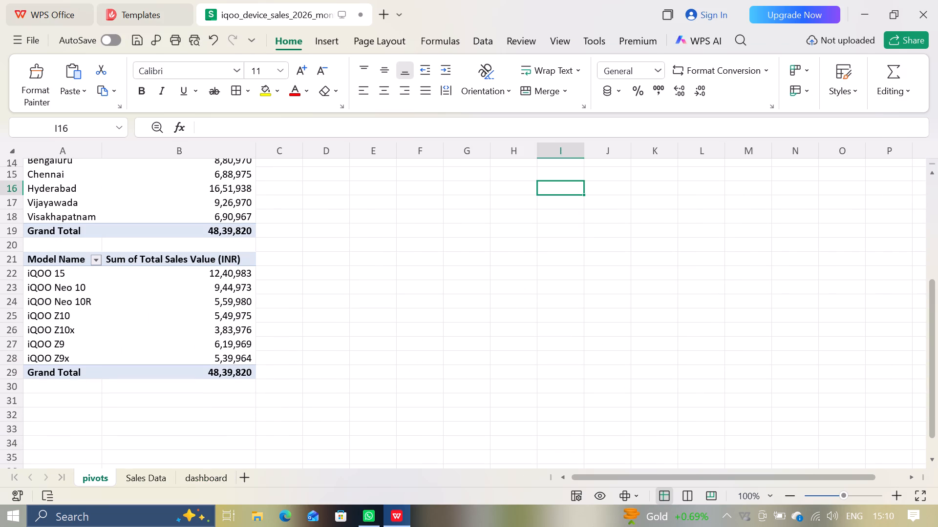
click(138, 344)
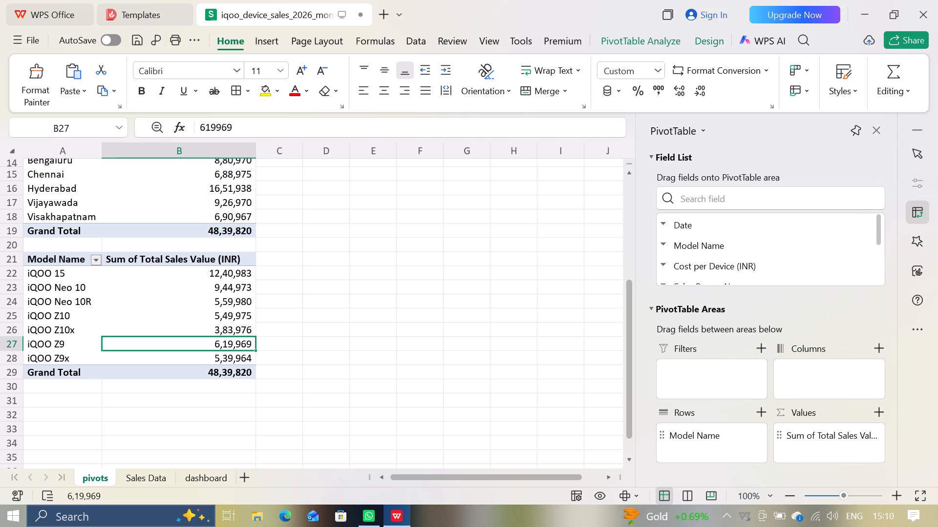
click(265, 39)
click(481, 88)
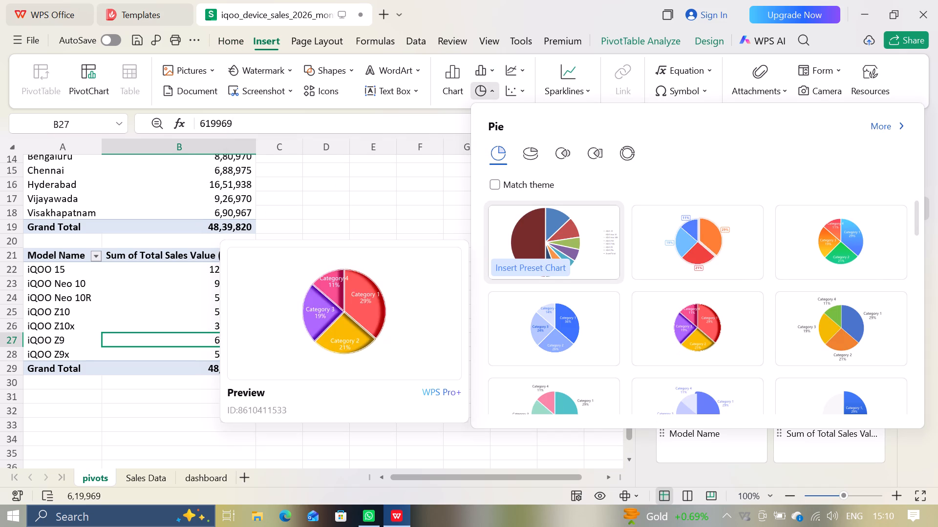
click(536, 244)
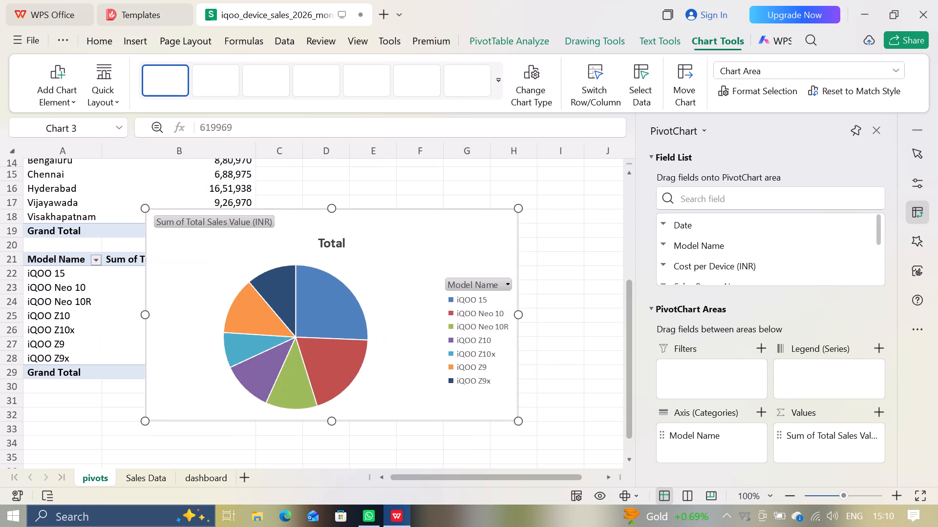
Hide all field buttons on the Model Name pie chart and delete its legend.
click(250, 219)
right_click(250, 219)
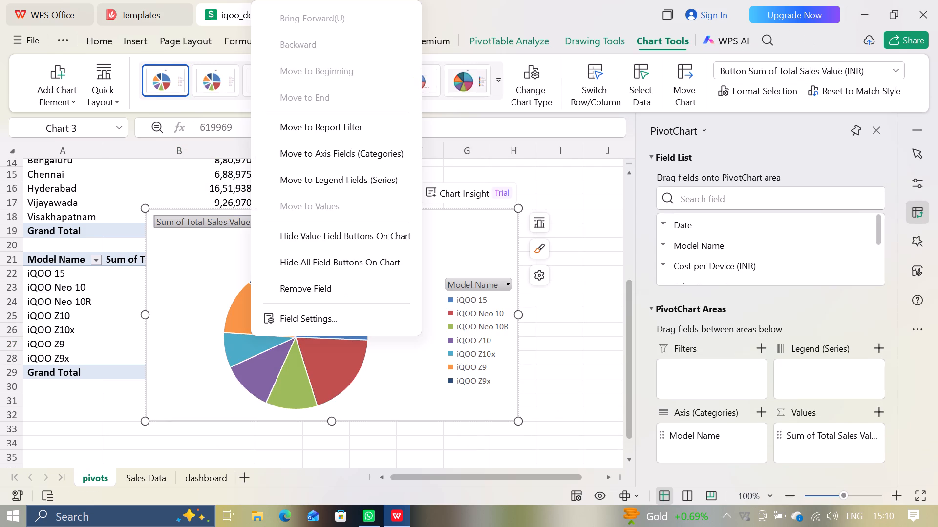
click(323, 272)
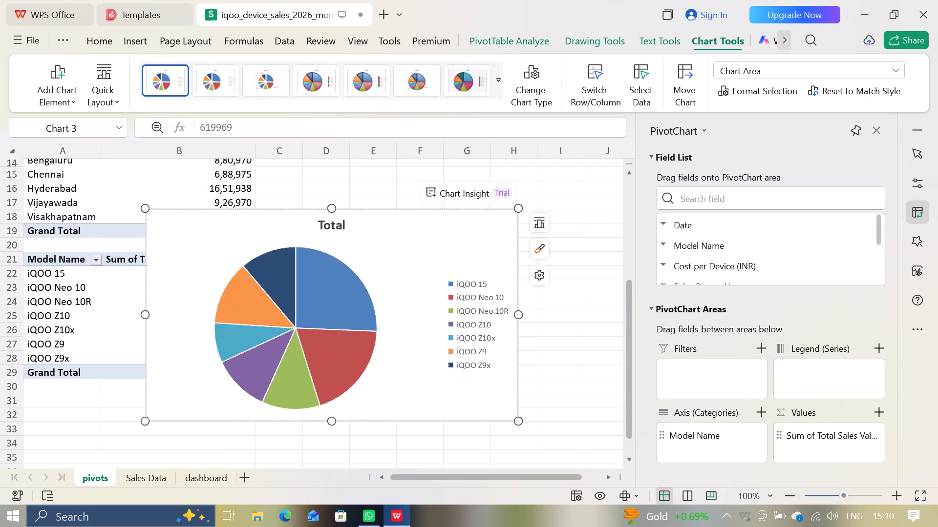
click(479, 325)
key(Delete)
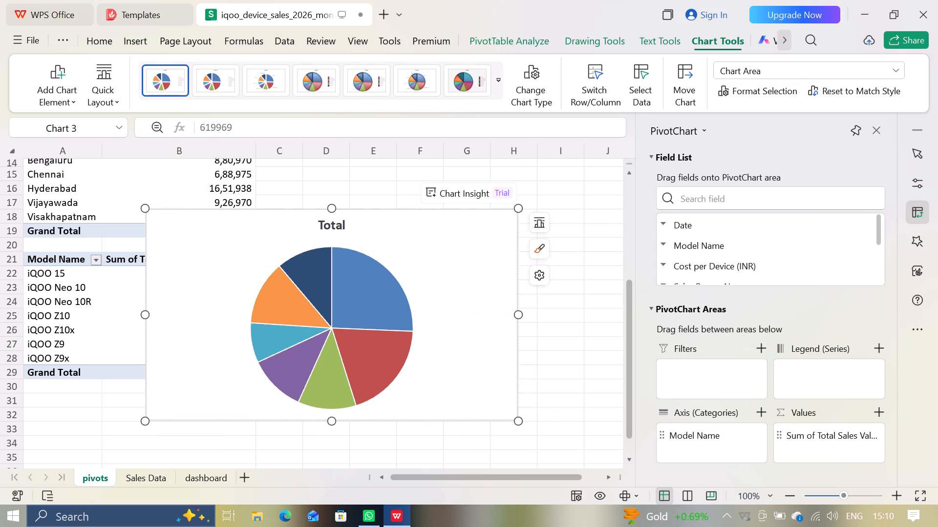
Add data labels to the Model Name pie chart, leaving the legend off.
click(537, 214)
click(581, 263)
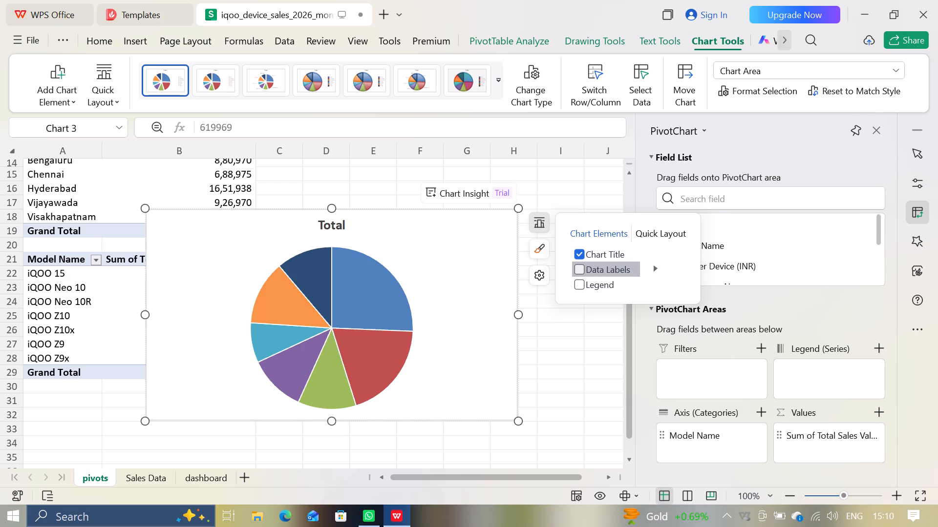
click(581, 290)
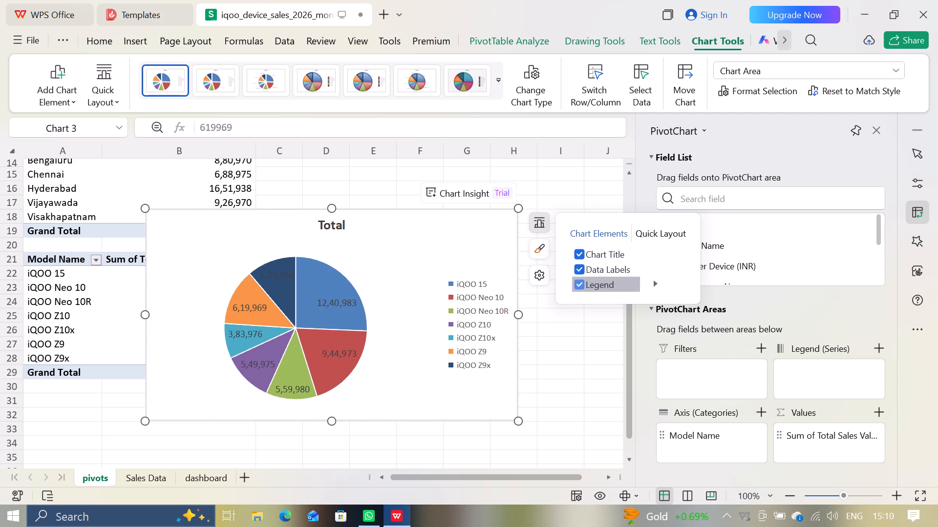
click(581, 290)
Apply the quick layout that labels each Model Name pie slice with its name and value, without title or legend.
click(655, 231)
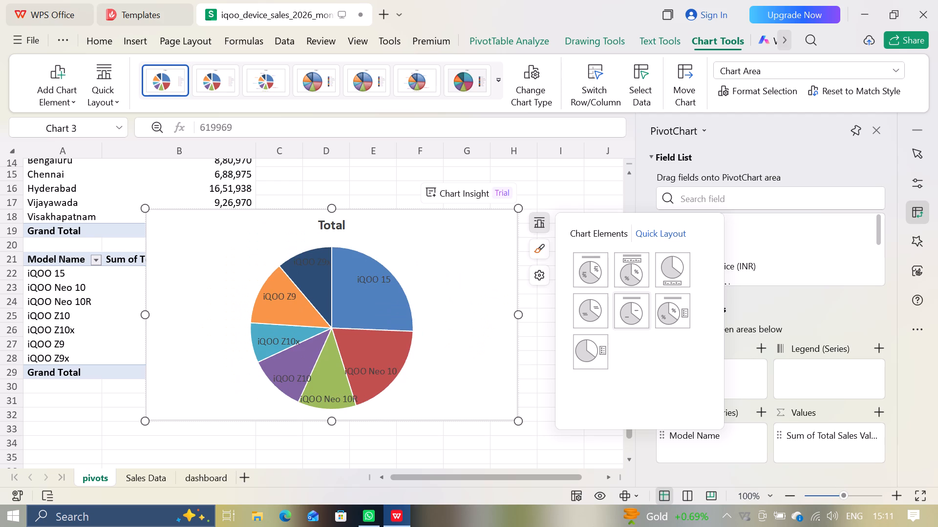
click(591, 309)
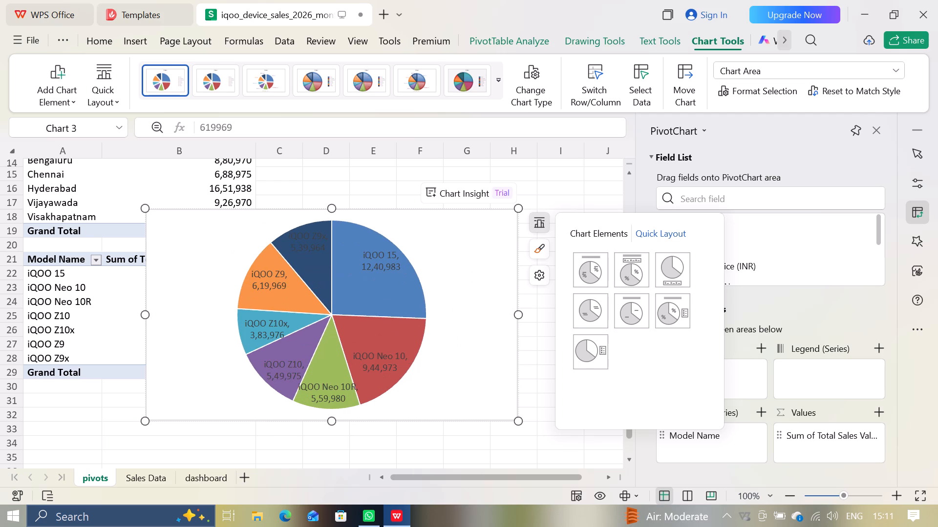
click(593, 307)
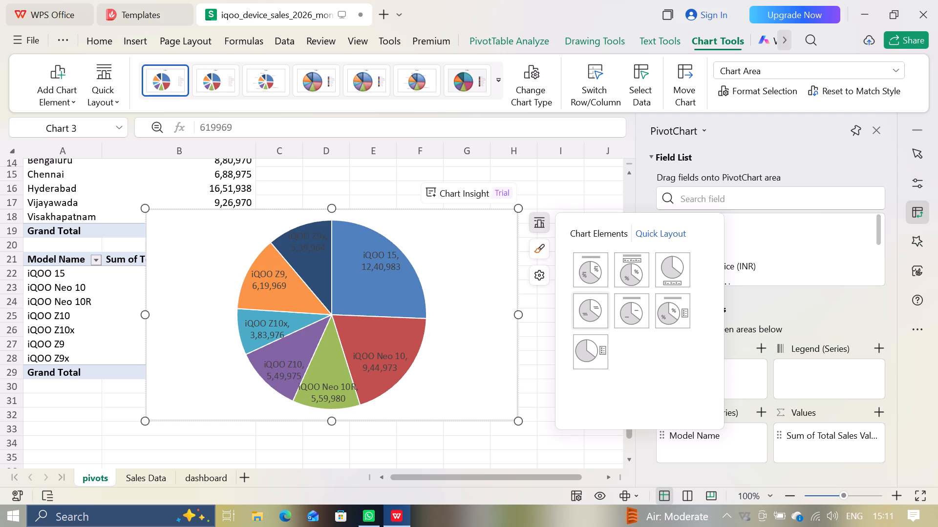
click(583, 320)
click(554, 346)
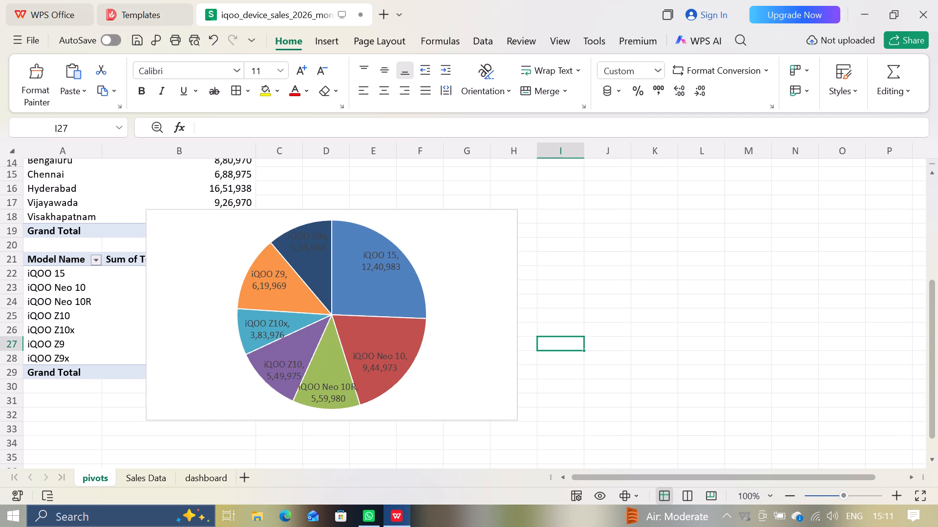
Move the Model Name pie chart from the pivots sheet to cell I2 of the dashboard sheet.
click(441, 315)
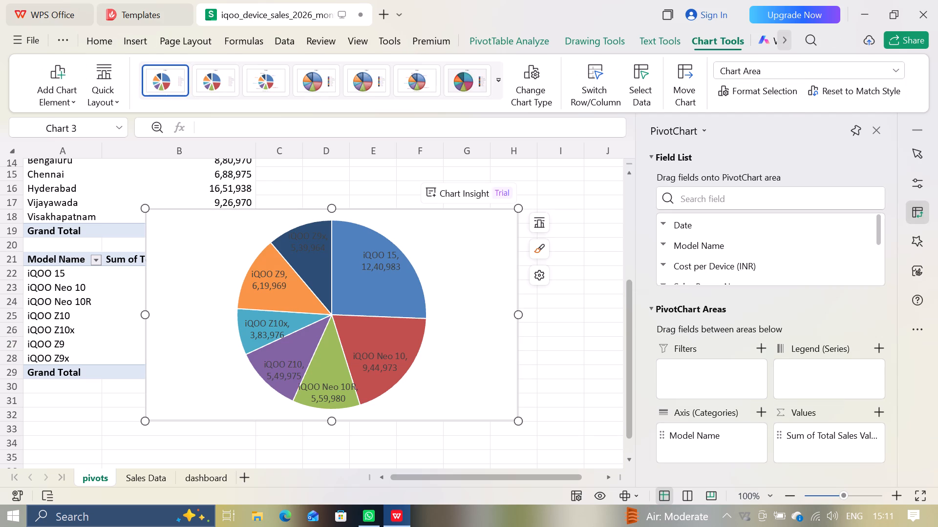
key(ctrl+x)
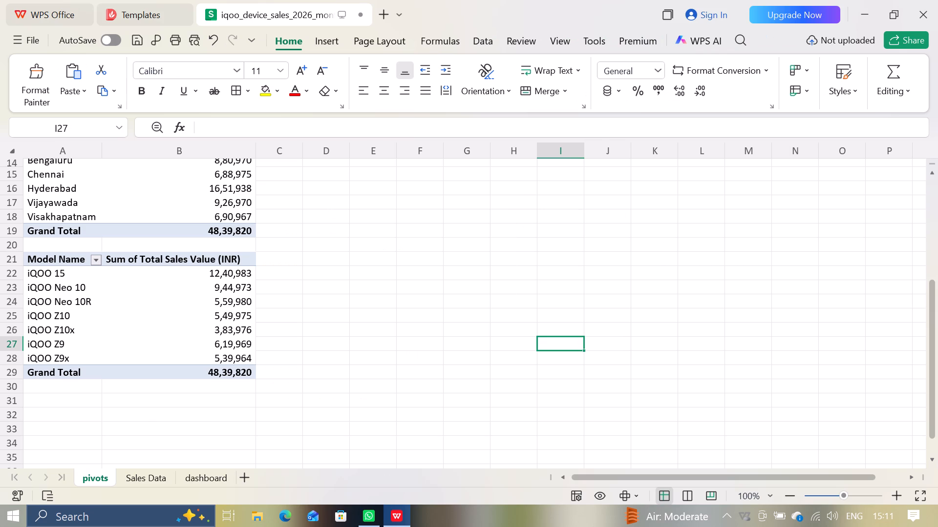
click(220, 482)
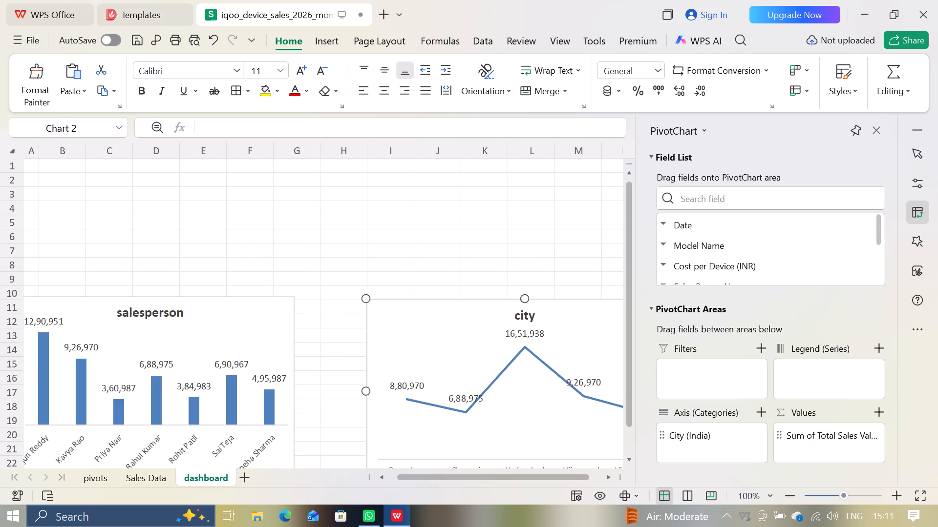
click(529, 201)
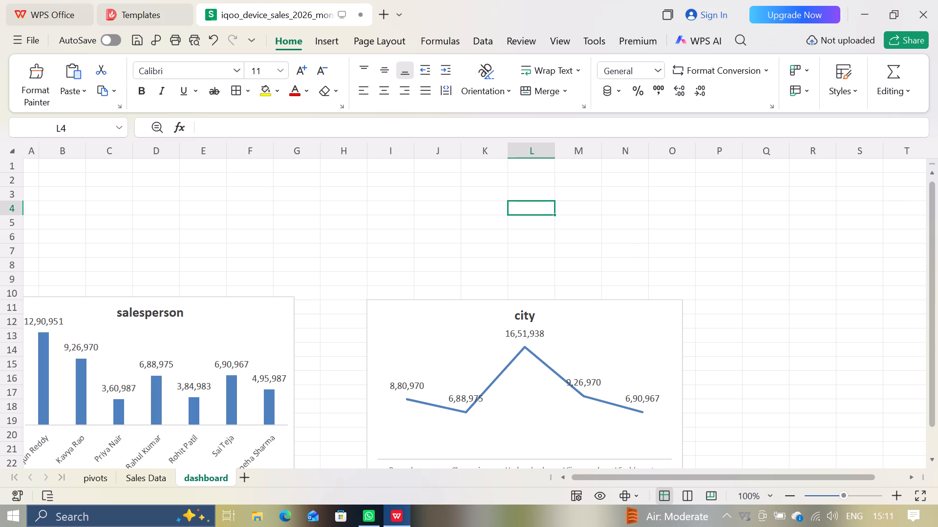
click(384, 183)
key(ctrl+v)
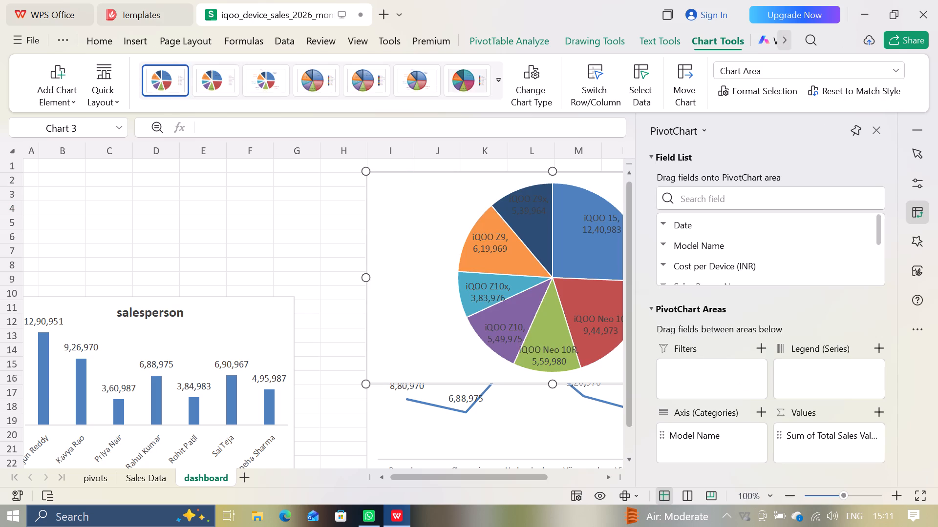
Close the PivotChart field list and shrink the pie chart to span about columns I to N and rows 2 to 10.
drag(367, 385, 365, 316)
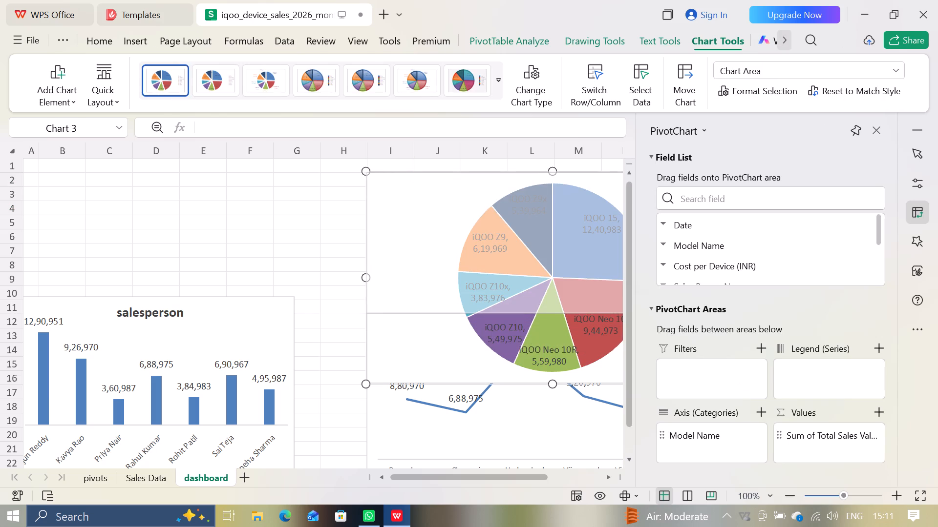
drag(365, 316, 369, 332)
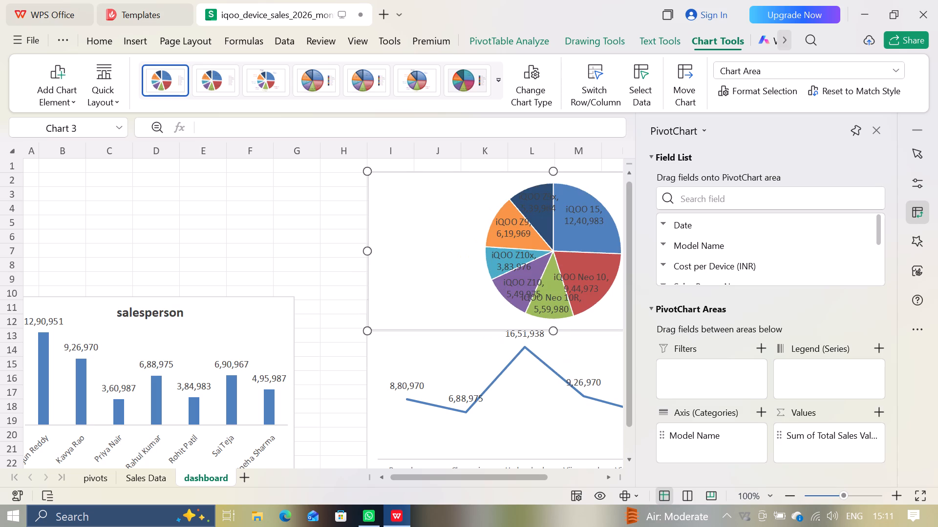
click(877, 129)
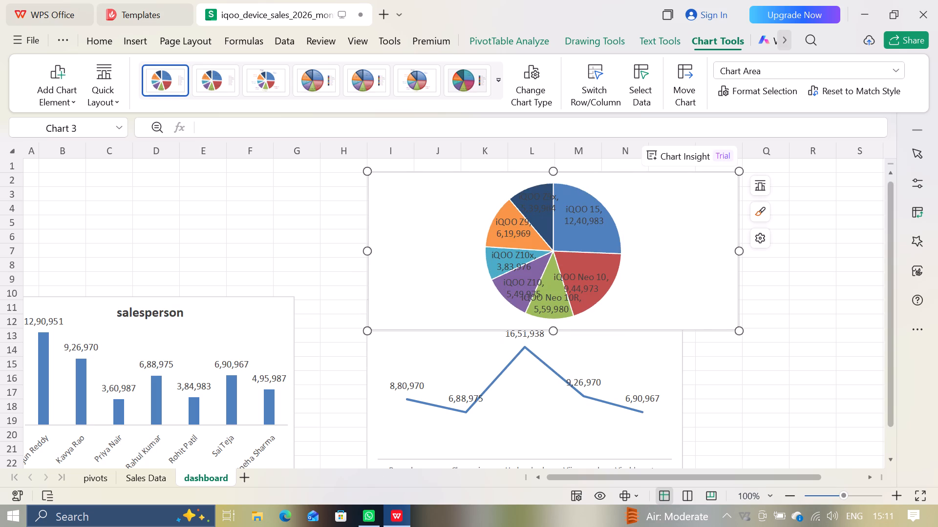
drag(737, 330, 721, 327)
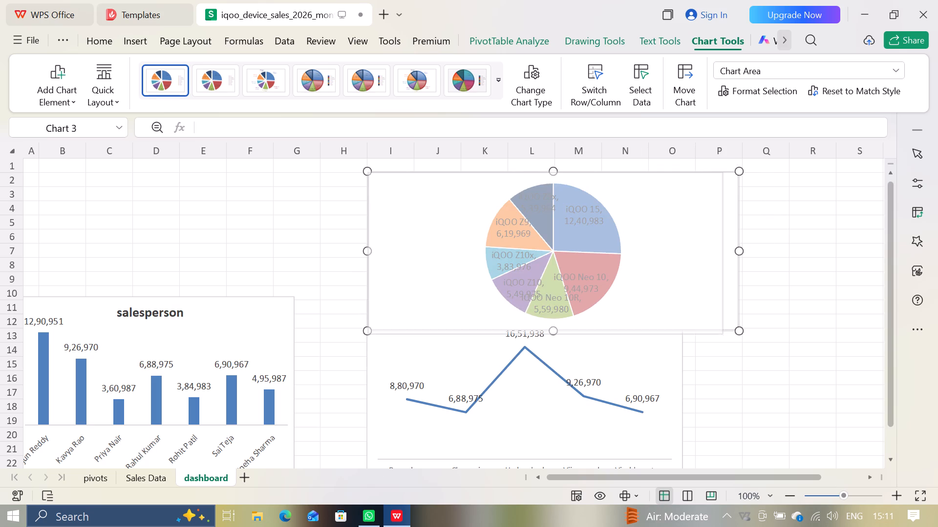
drag(721, 327, 719, 305)
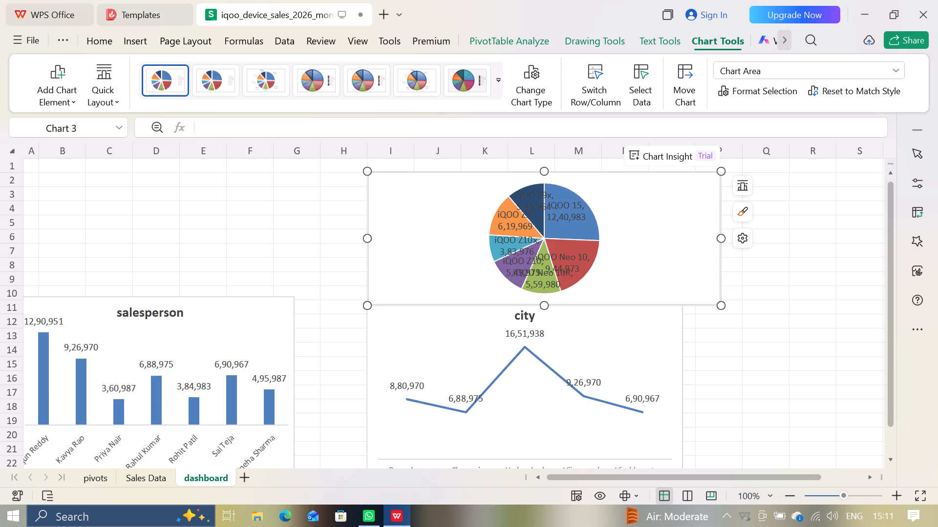
drag(721, 237, 662, 237)
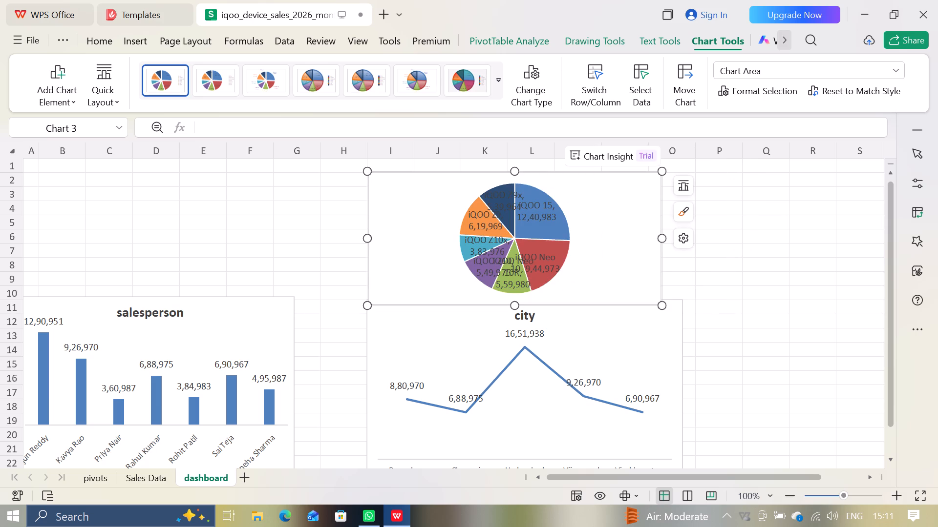
Move the city chart down so its upper edge sits at about row 12, clear of the pie chart, and deselect it.
drag(606, 327, 606, 367)
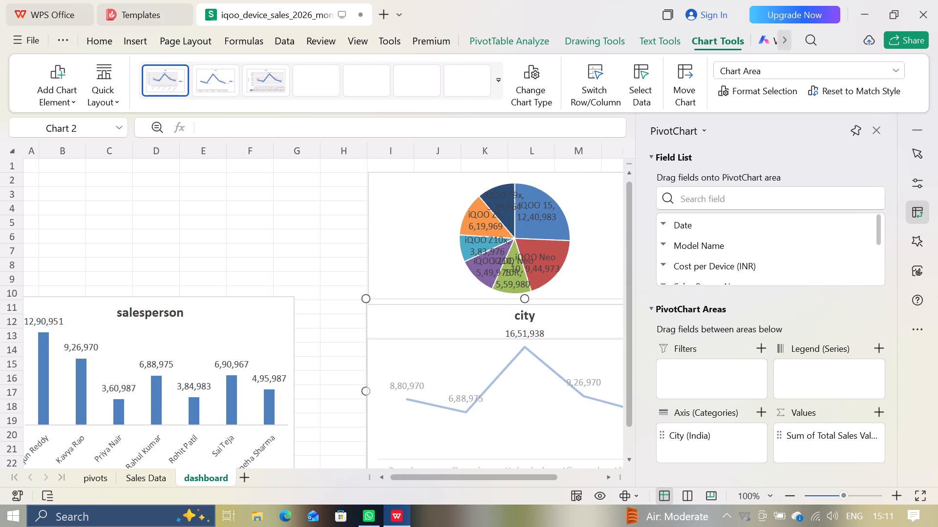
drag(606, 367, 603, 342)
click(348, 260)
click(348, 260)
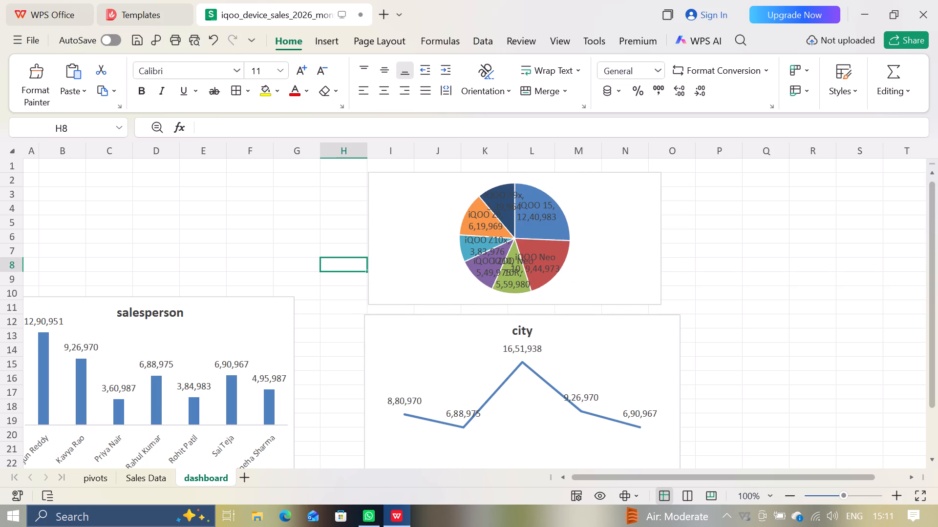
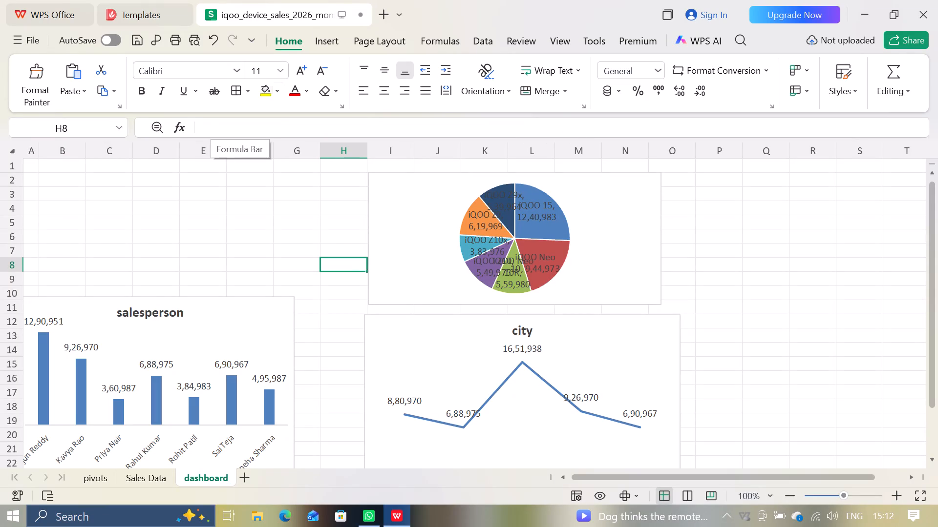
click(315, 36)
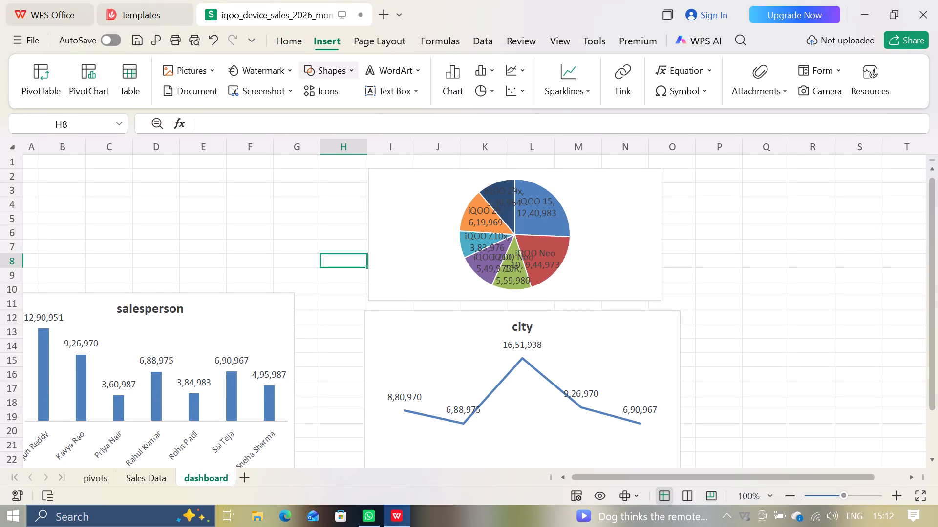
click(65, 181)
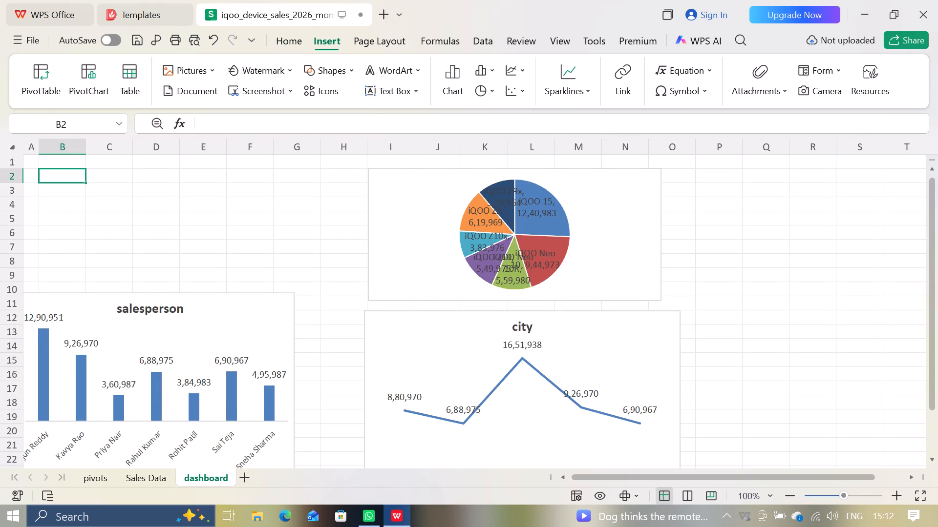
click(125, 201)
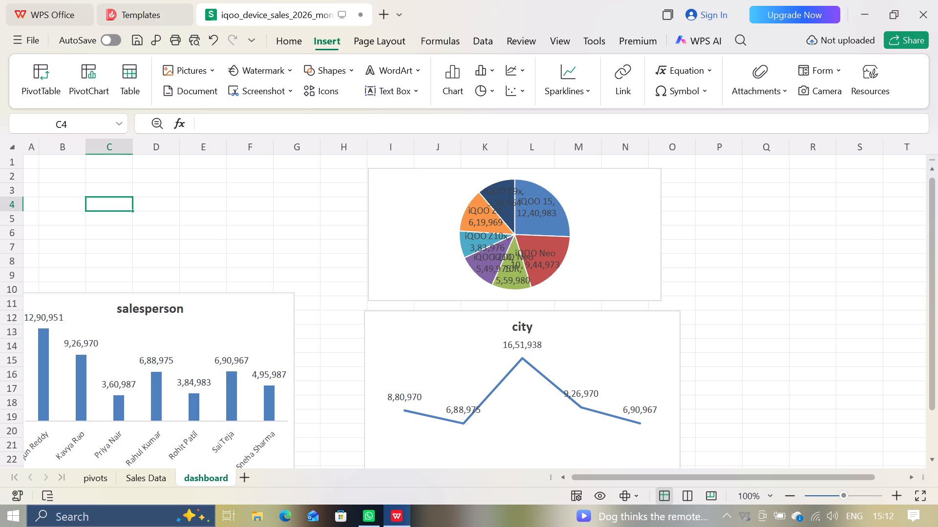
Insert a slicer for the Month field, based on the salesperson pivot chart on the dashboard sheet.
click(248, 336)
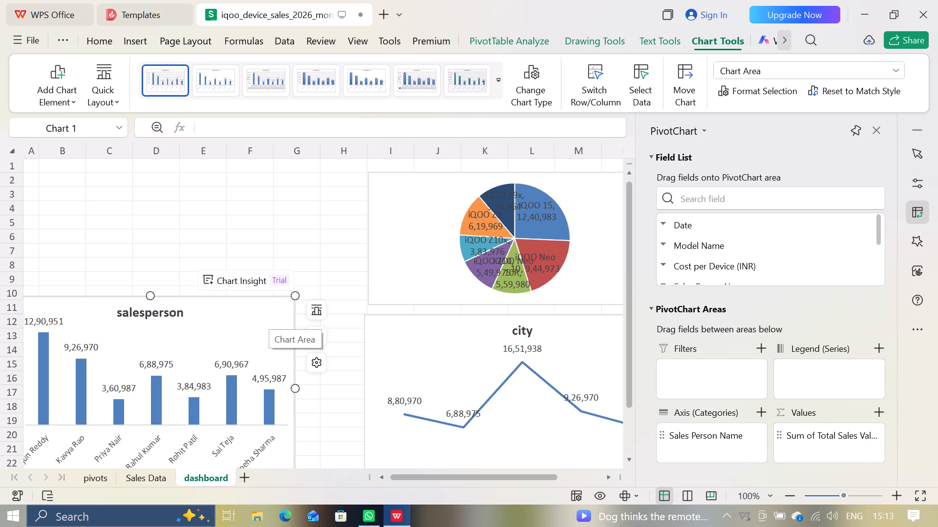
click(507, 34)
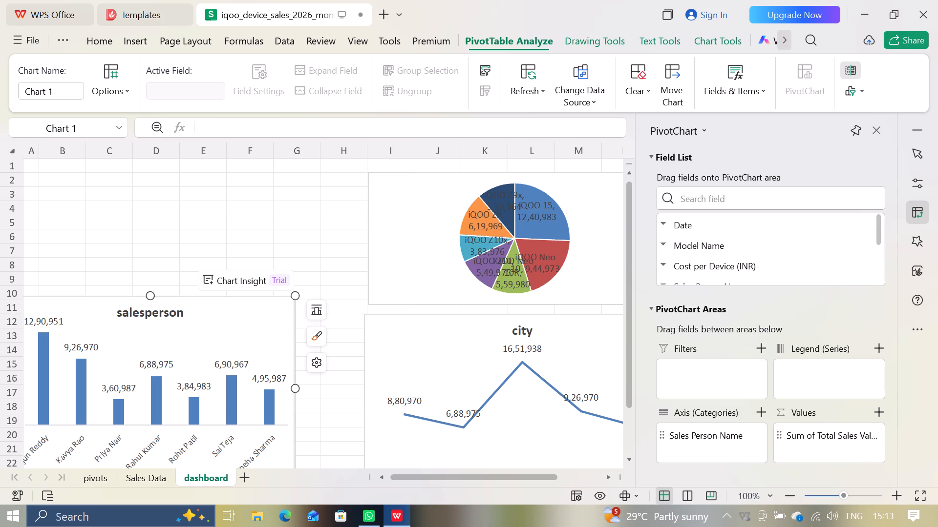
click(506, 34)
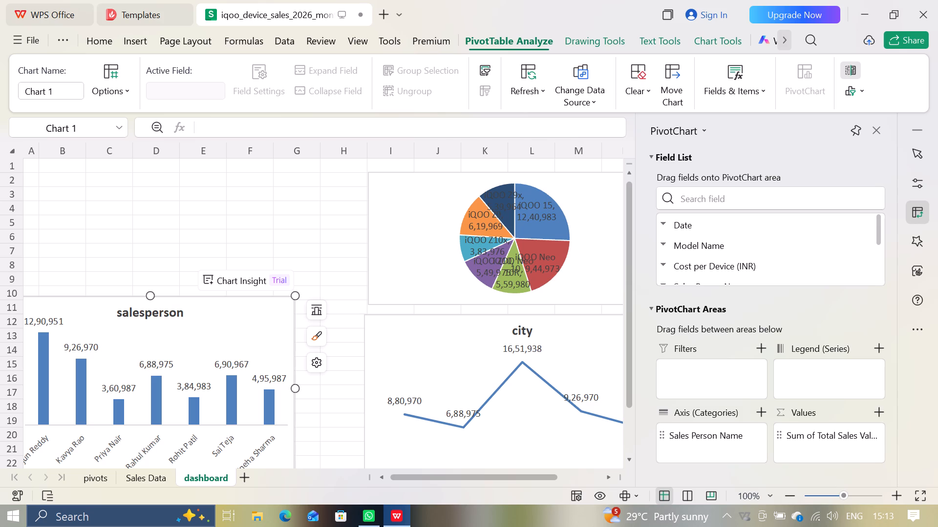
click(511, 43)
click(511, 43)
click(489, 70)
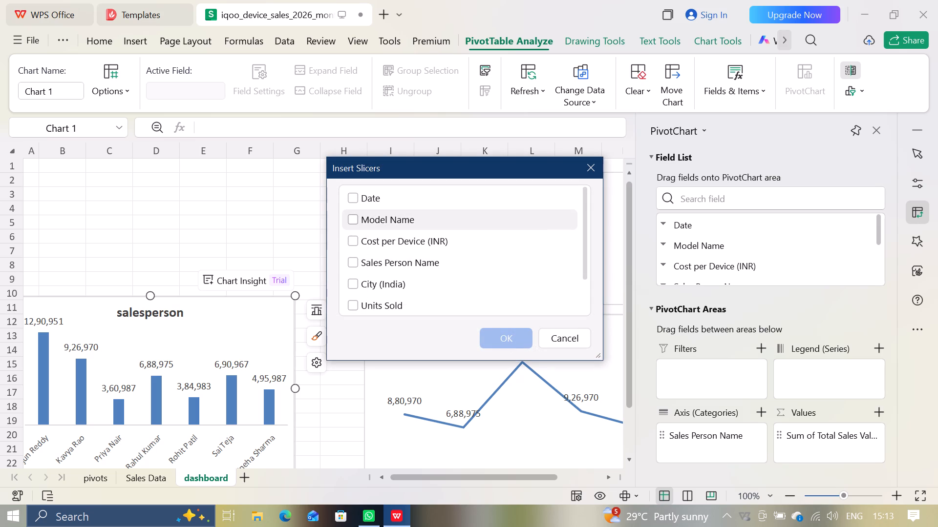
scroll(372, 282, down, 5)
click(355, 305)
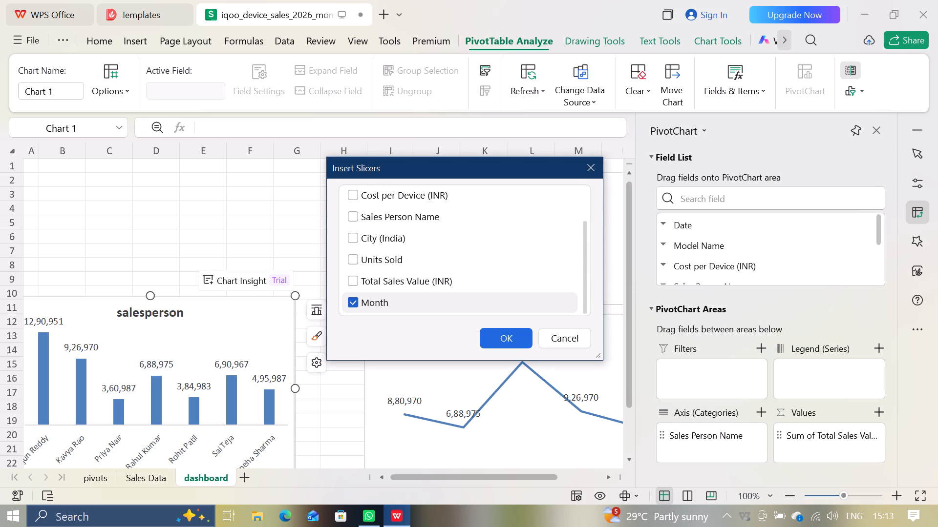
click(503, 335)
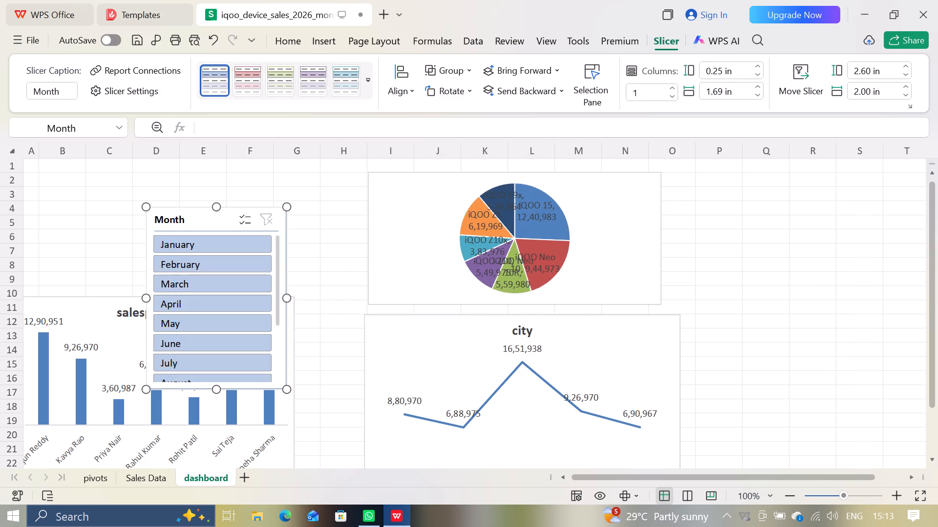
Set the Month slicer to show its buttons in 6 columns.
triple_click(674, 85)
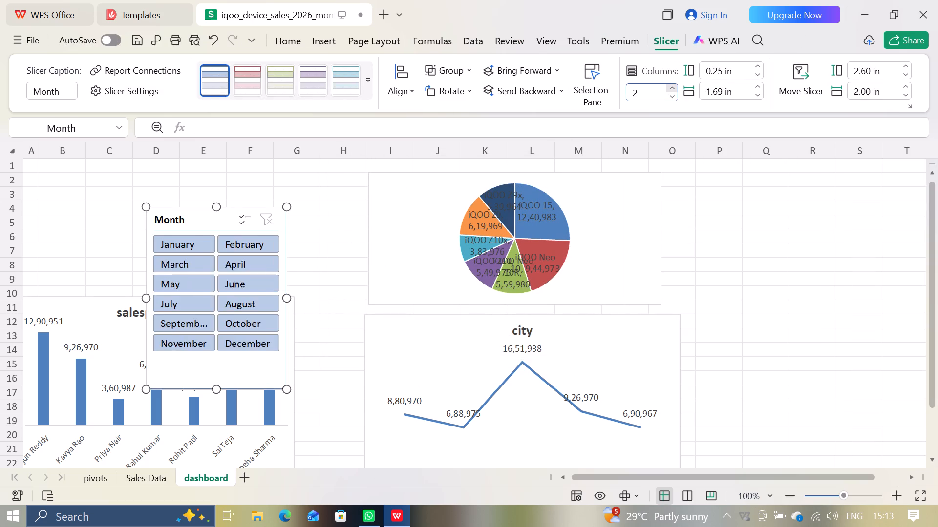
double_click(674, 85)
click(674, 85)
click(674, 85)
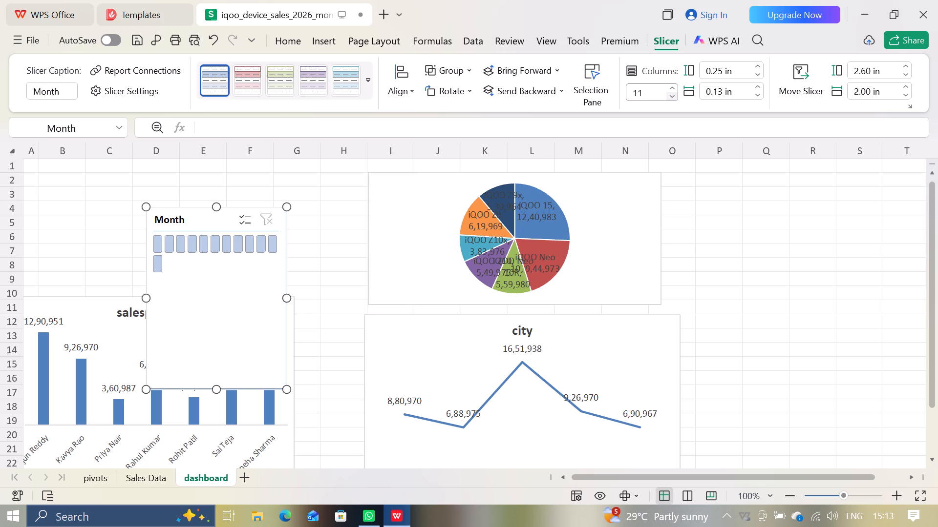
triple_click(673, 93)
click(673, 93)
click(673, 93)
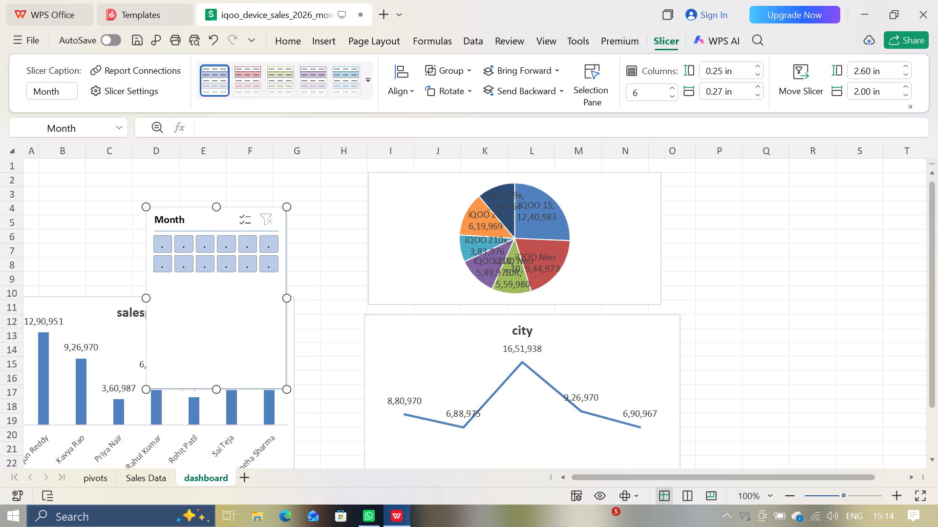
Resize the Month slicer to about 4.20 in wide and 1.15 in high so it fits two rows of months.
drag(285, 296, 391, 283)
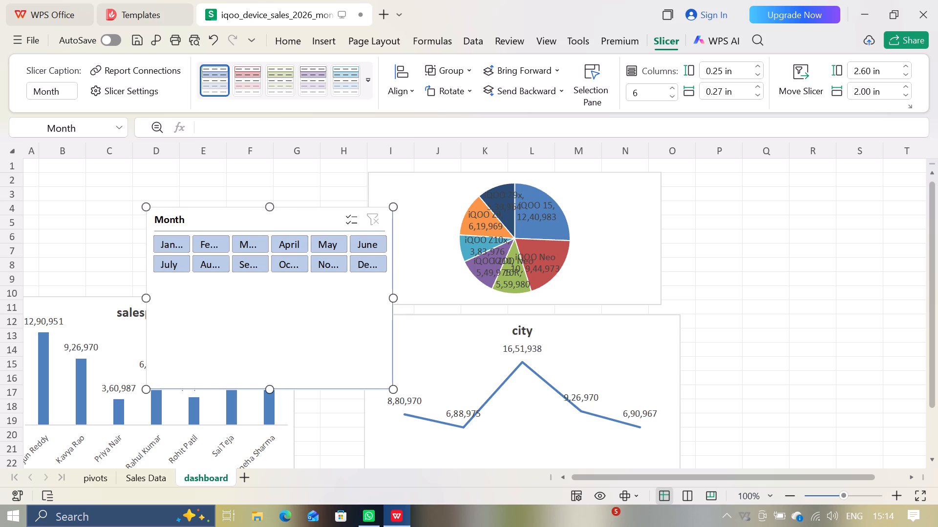
drag(390, 300, 438, 296)
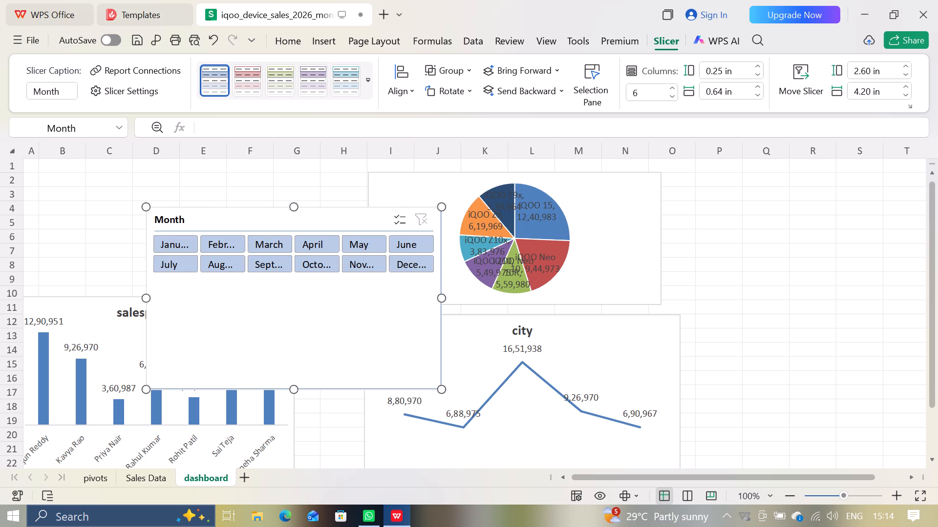
drag(291, 391, 301, 286)
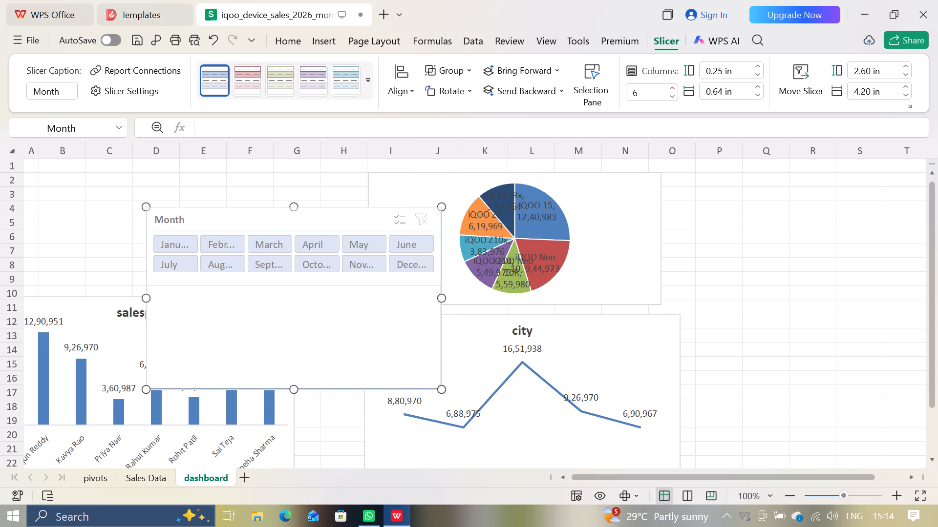
drag(301, 286, 301, 289)
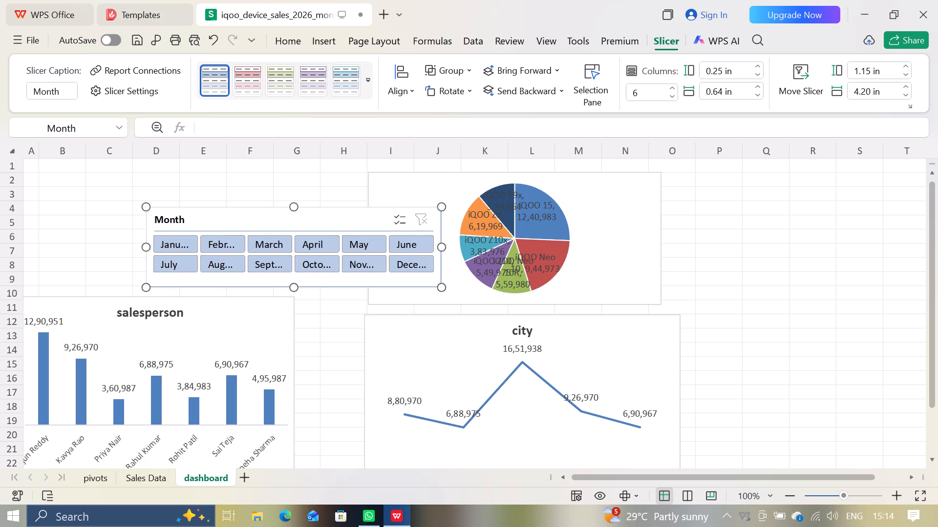
Move the Month slicer above the salesperson chart, with its upper corner at about cell B2, clear of the pie chart.
drag(227, 214, 89, 189)
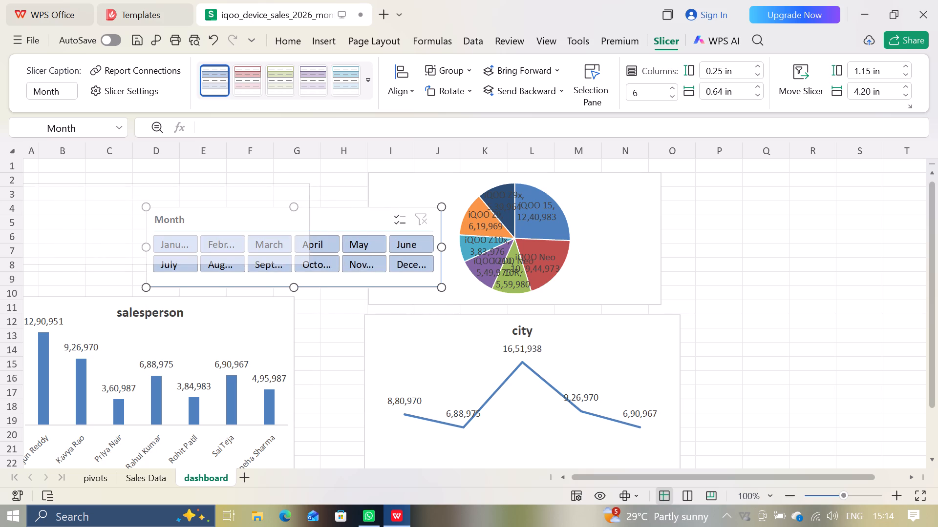
drag(89, 189, 121, 185)
scroll(53, 264, right, 7)
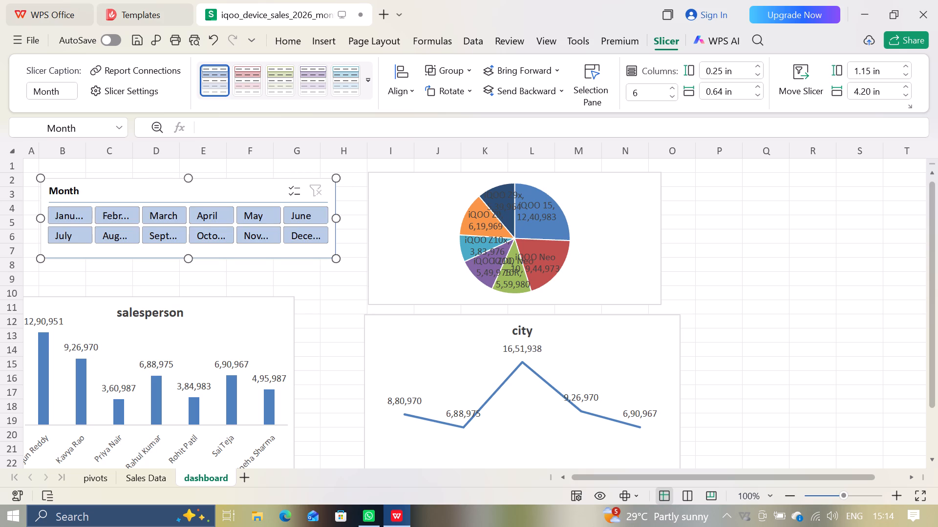
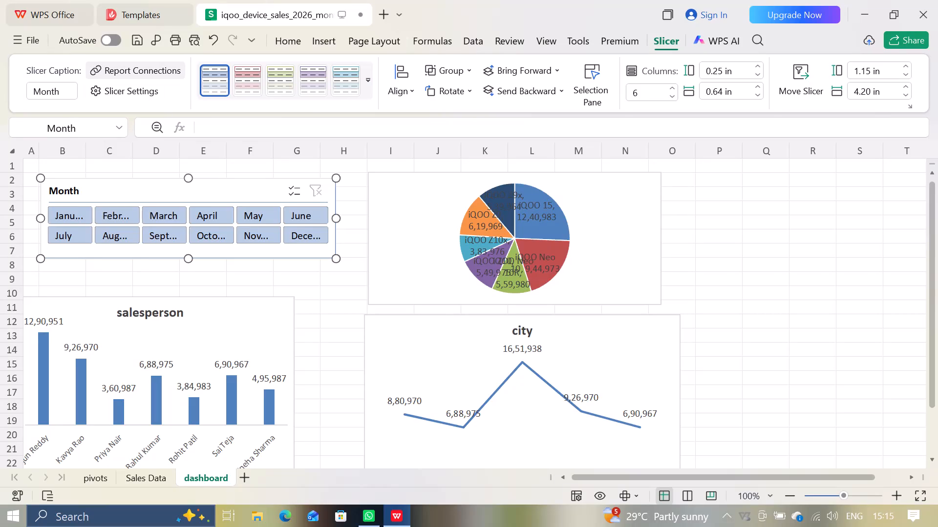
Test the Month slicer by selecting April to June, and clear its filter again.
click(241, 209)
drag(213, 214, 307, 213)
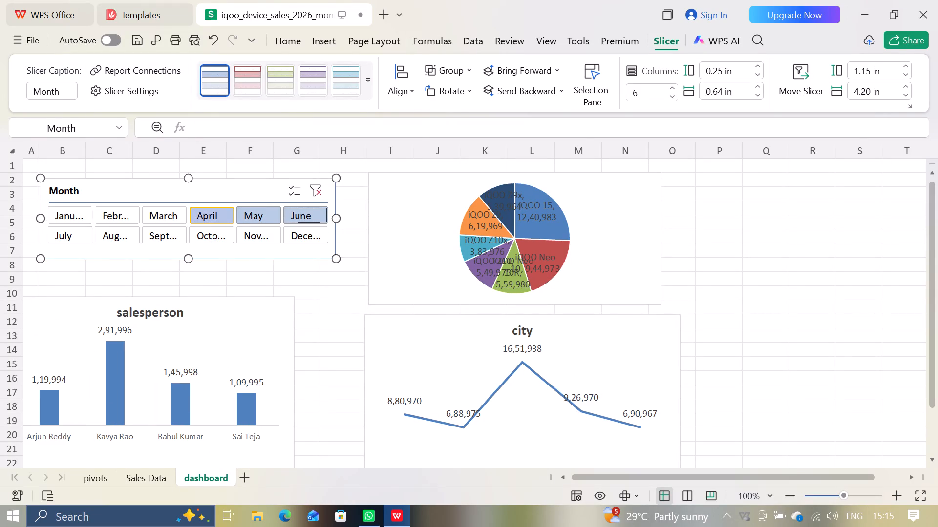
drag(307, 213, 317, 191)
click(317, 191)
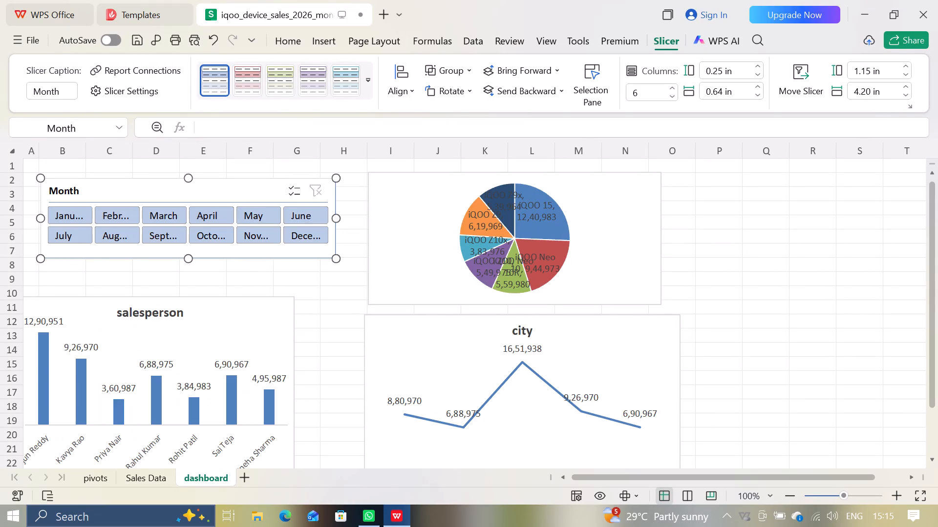
Connect the Month slicer to PivotTable2 and PivotTable3 in addition to PivotTable1 through its report connections.
click(162, 74)
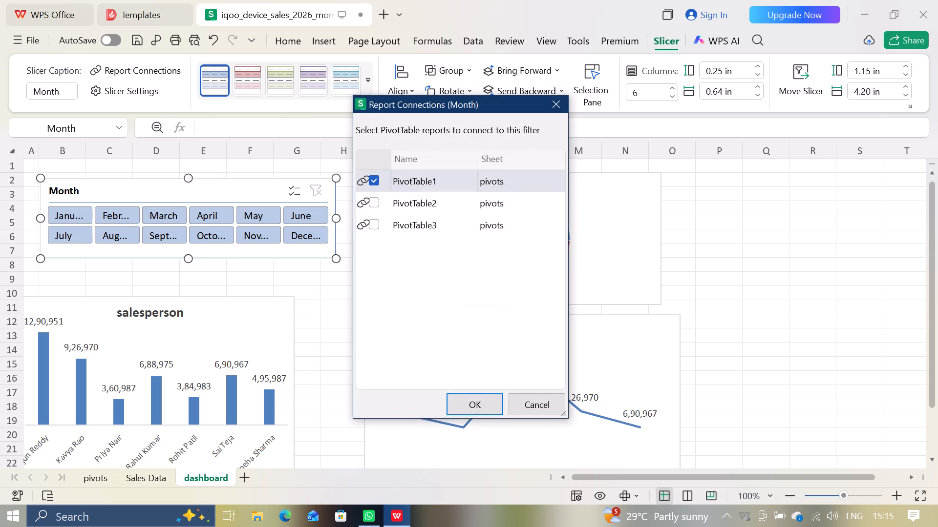
click(372, 205)
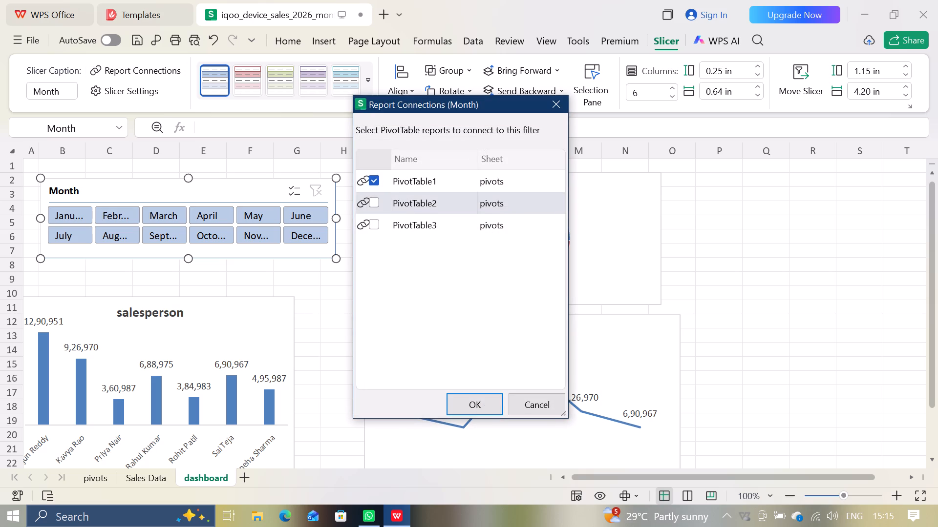
click(372, 205)
double_click(374, 227)
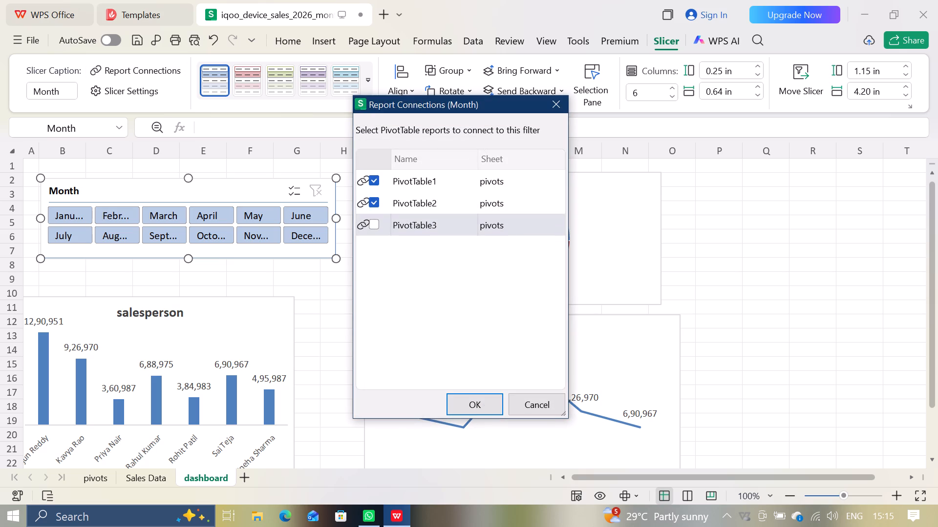
click(374, 221)
click(474, 405)
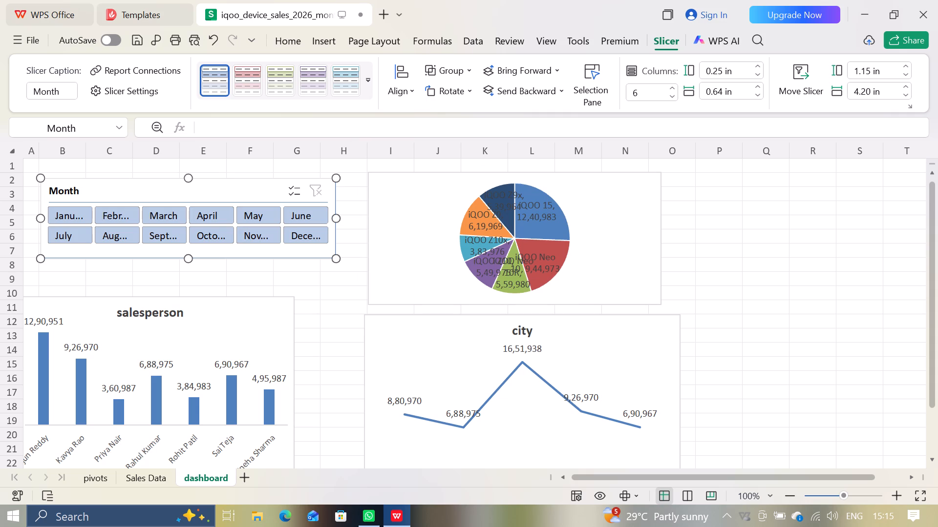
Test the connected Month slicer on single months, including March and June, and leave April selected.
click(200, 233)
click(154, 214)
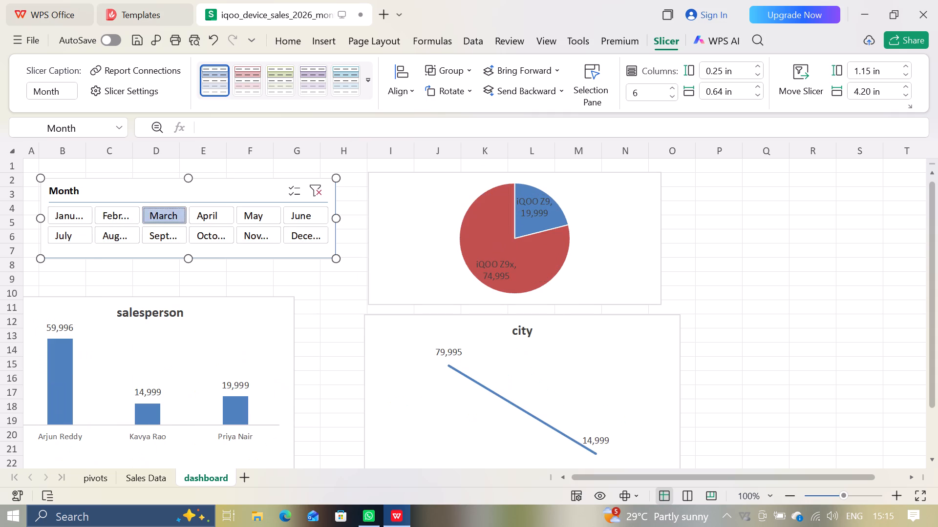
click(298, 205)
click(298, 211)
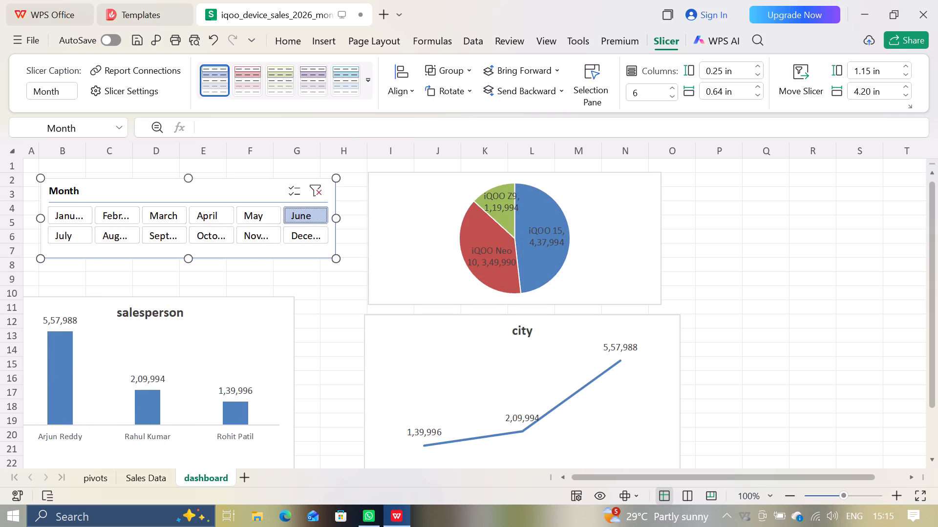
click(229, 223)
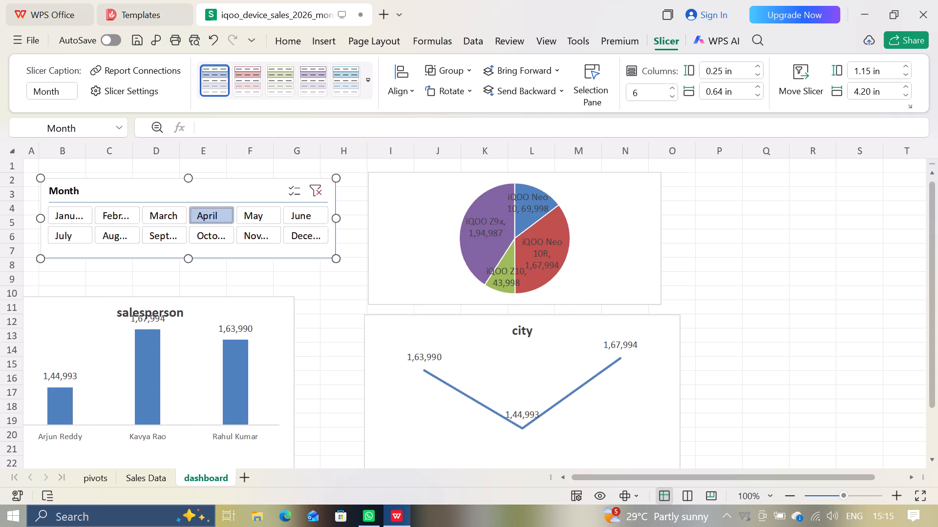
Move the salesperson chart down so its upper edge sits at about row 14, leaving free rows beneath the Month slicer.
scroll(229, 223, down, 3)
scroll(391, 317, right, 5)
scroll(294, 357, down, 2)
scroll(350, 349, down, 4)
click(855, 273)
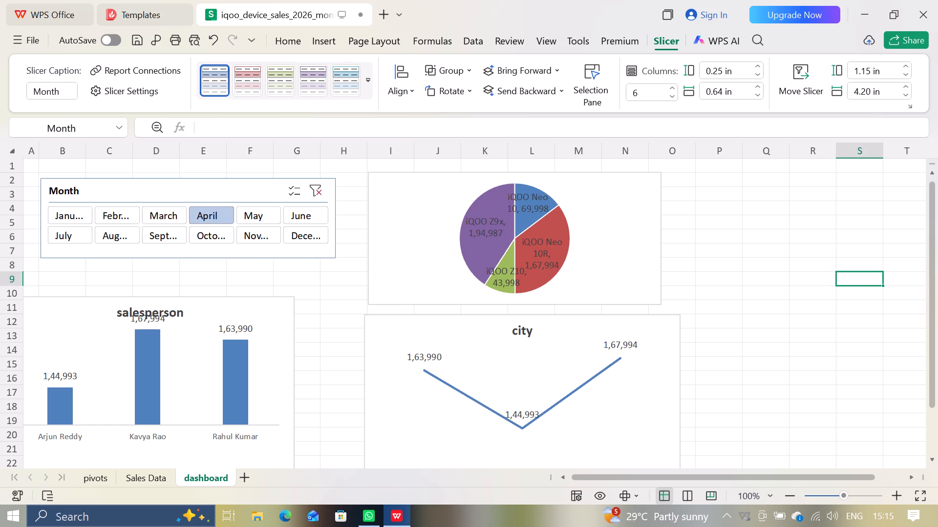
scroll(297, 393, down, 6)
scroll(297, 393, right, 1)
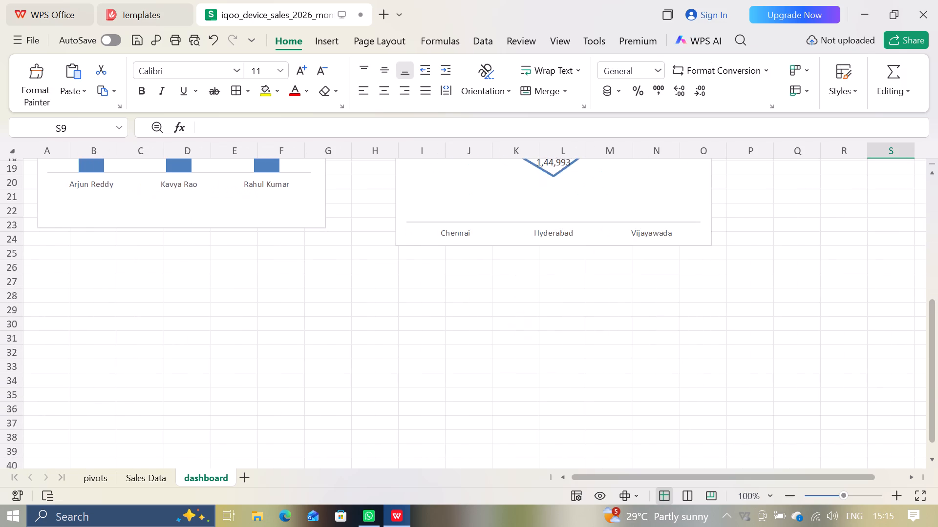
scroll(297, 393, right, 1)
scroll(297, 393, up, 1)
drag(190, 281, 190, 330)
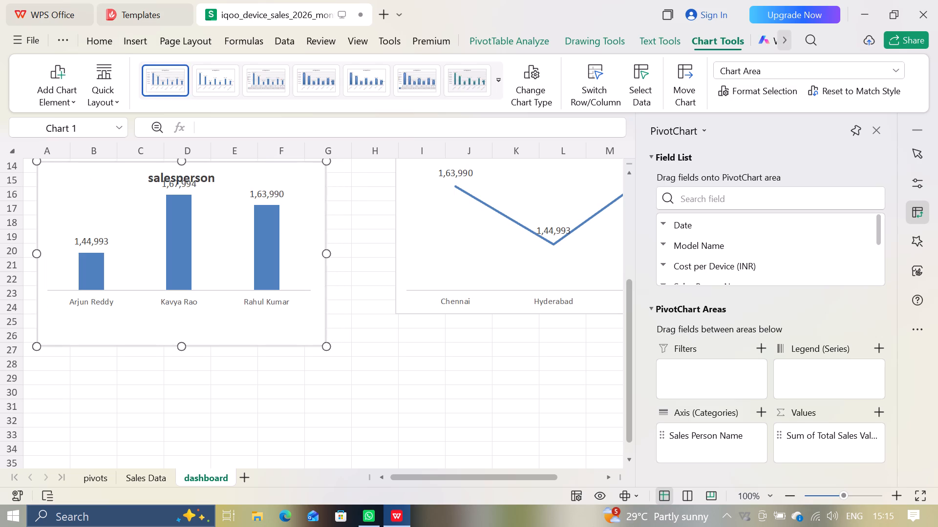
Merge and center cells B9:D10 and, beside them, E9:G10 beneath the Month slicer.
scroll(385, 362, up, 4)
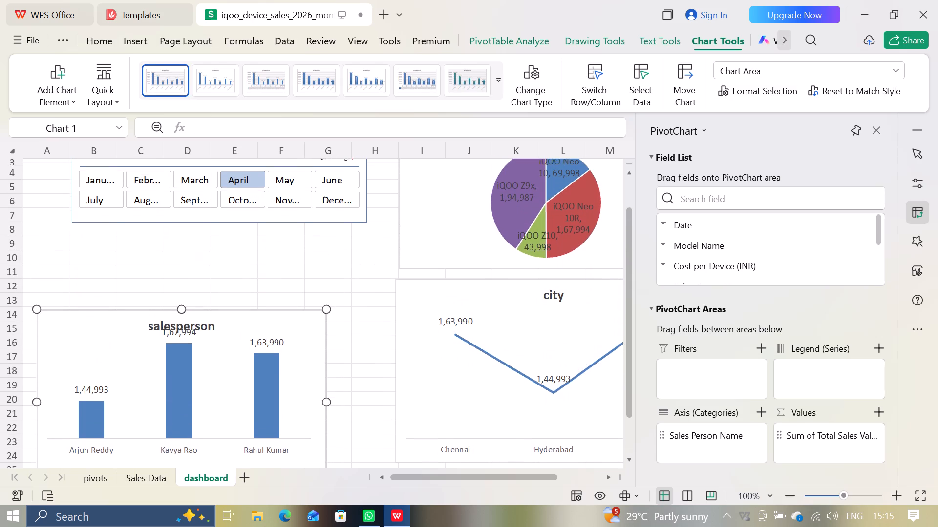
click(82, 242)
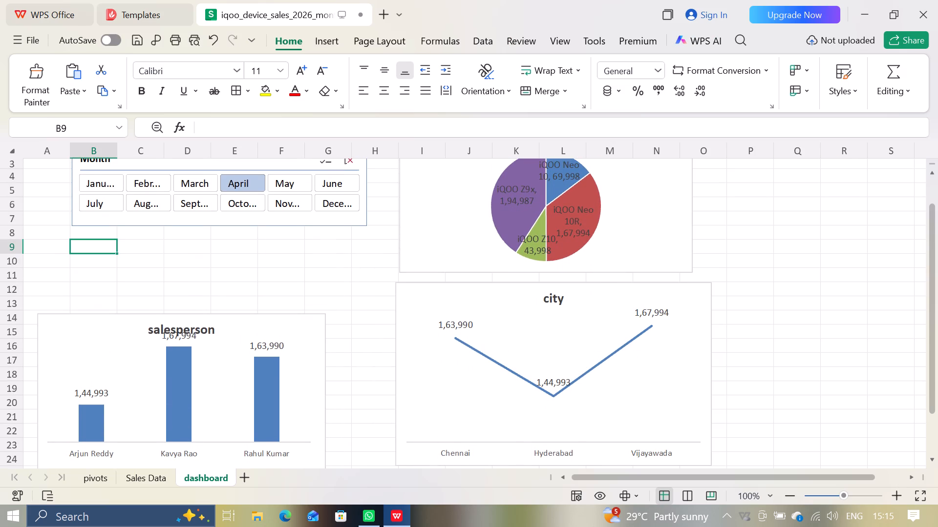
drag(82, 242, 249, 247)
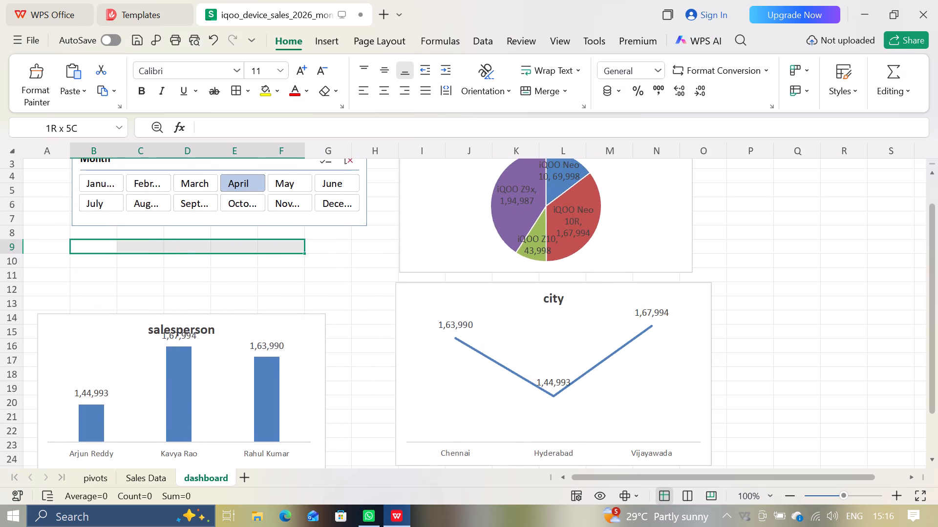
drag(249, 247, 200, 262)
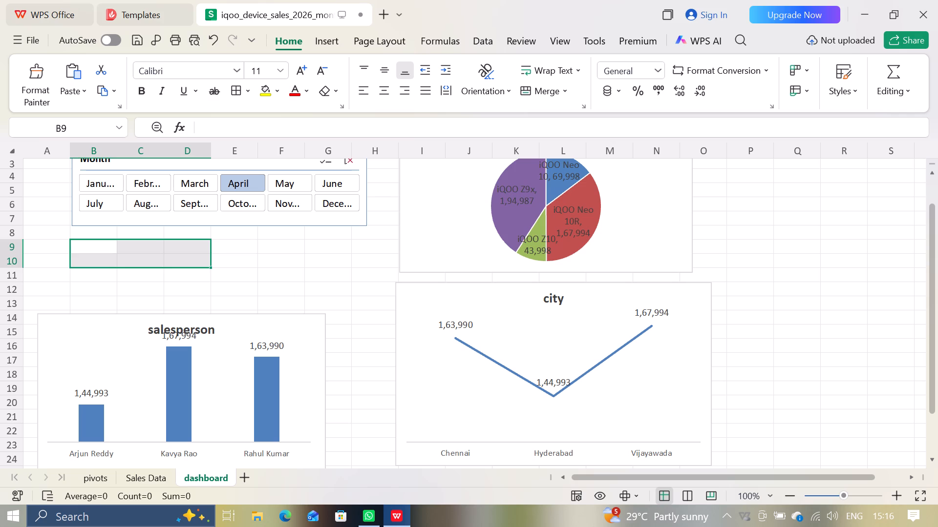
key(ctrl+m)
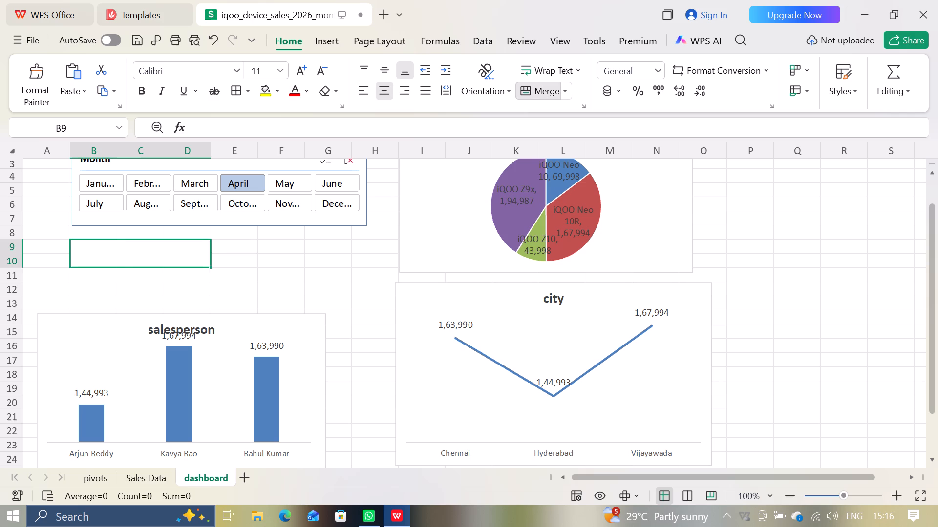
drag(223, 248, 332, 255)
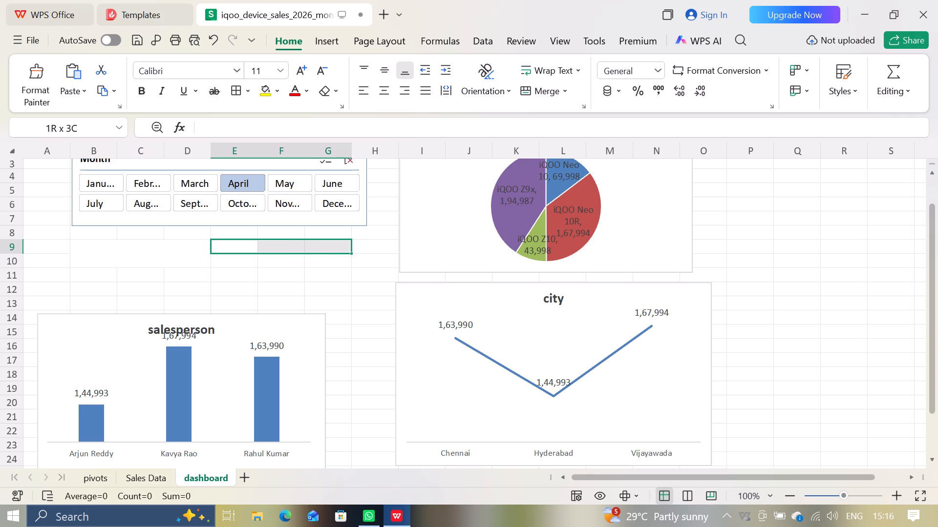
drag(332, 255, 332, 257)
key(ctrl+m)
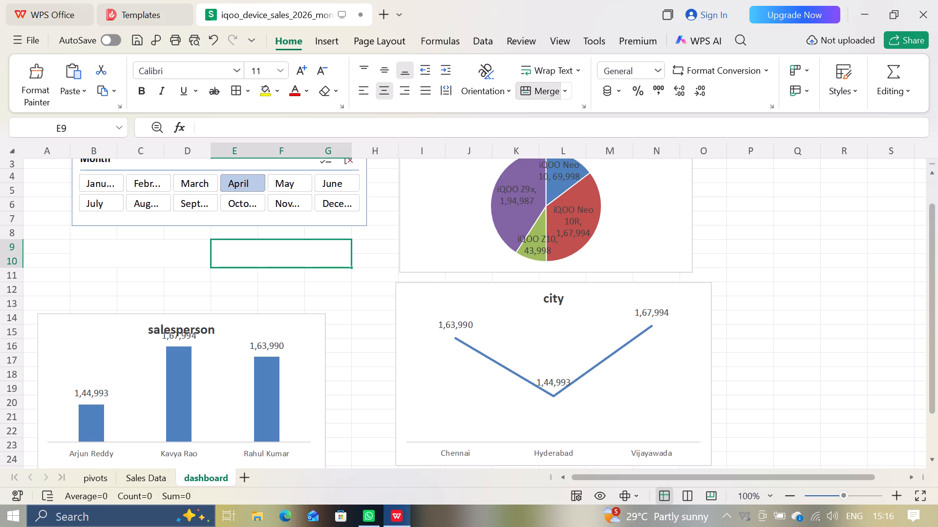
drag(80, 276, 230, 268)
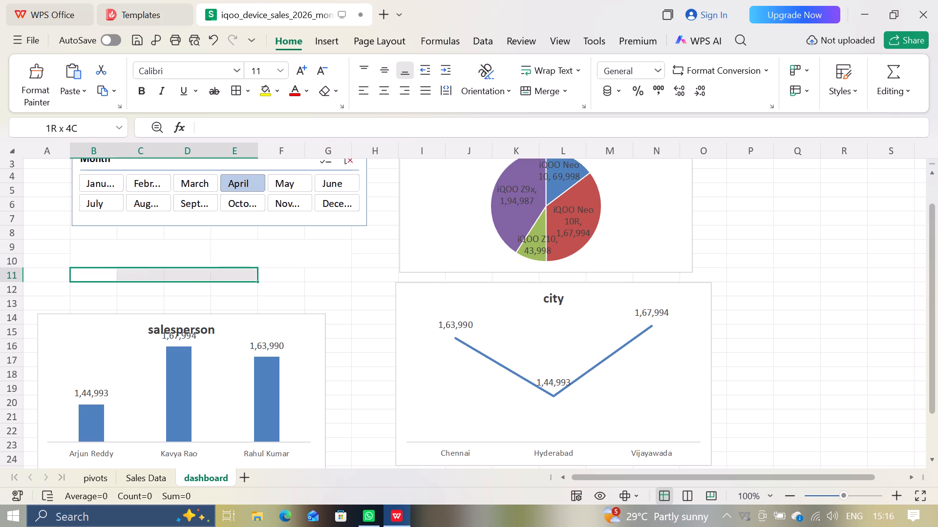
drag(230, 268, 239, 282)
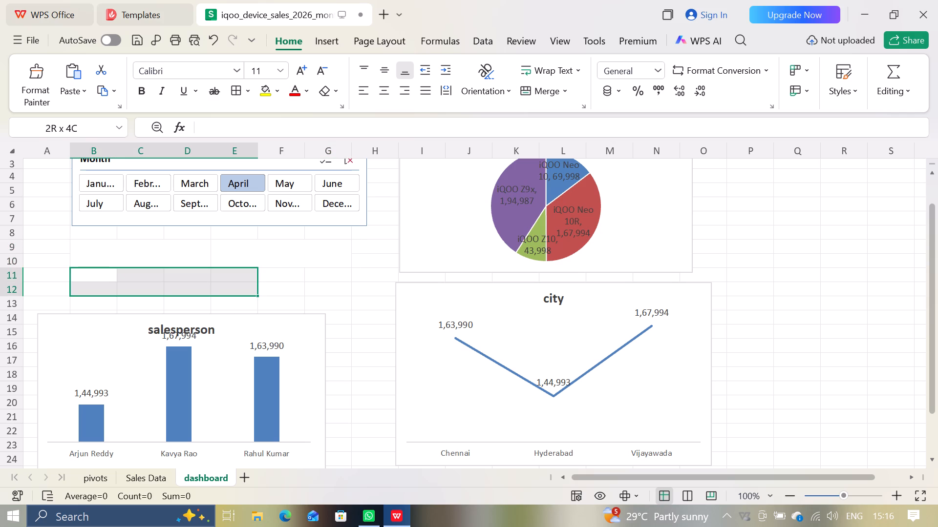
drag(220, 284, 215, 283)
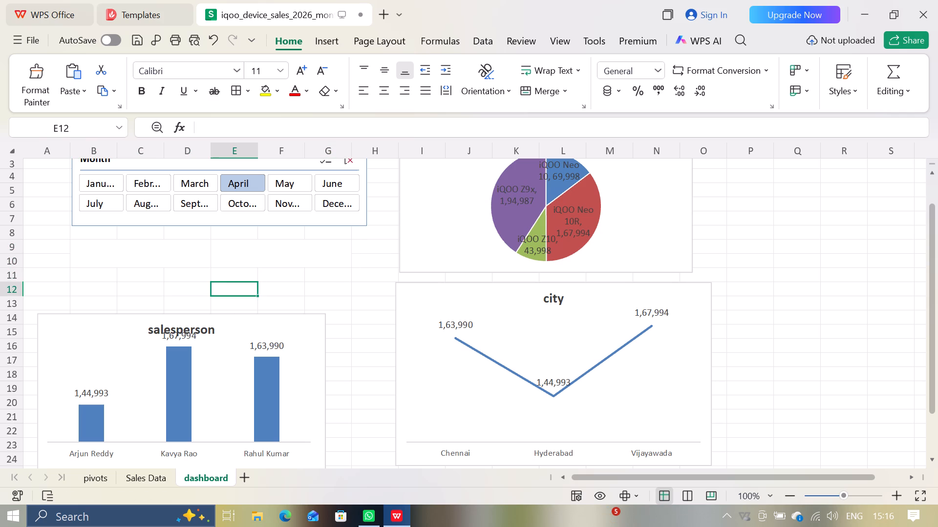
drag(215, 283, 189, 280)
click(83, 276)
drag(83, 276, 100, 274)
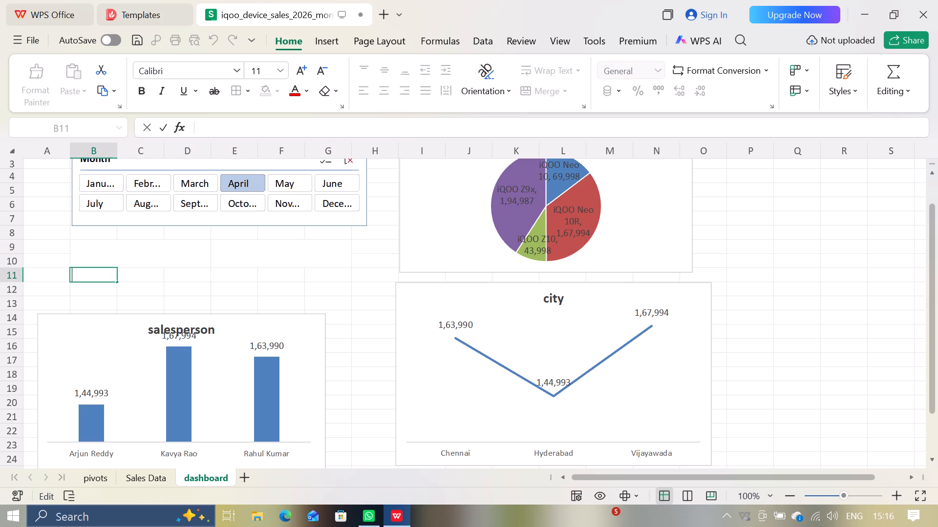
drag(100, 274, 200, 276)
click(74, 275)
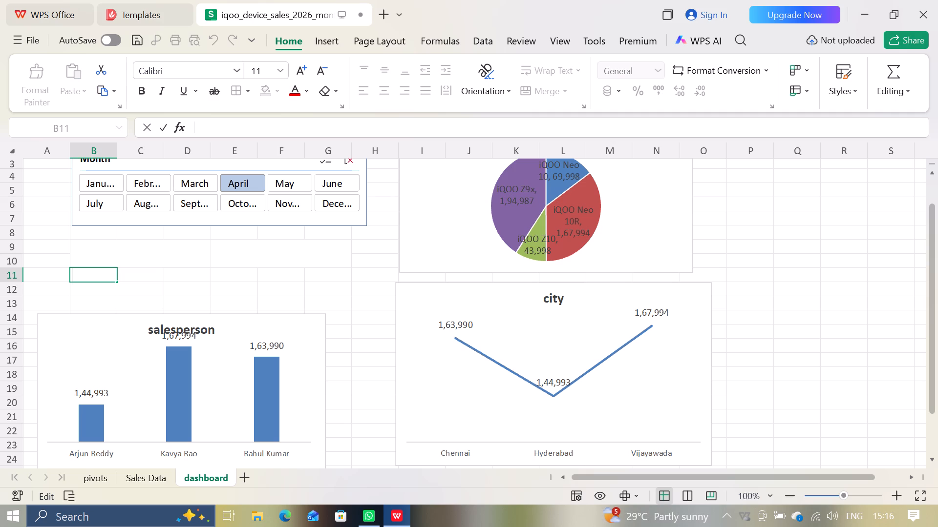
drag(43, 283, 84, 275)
Merge and center cells B11:D12 and E11:G12, directly below the first pair of merged cells.
click(84, 275)
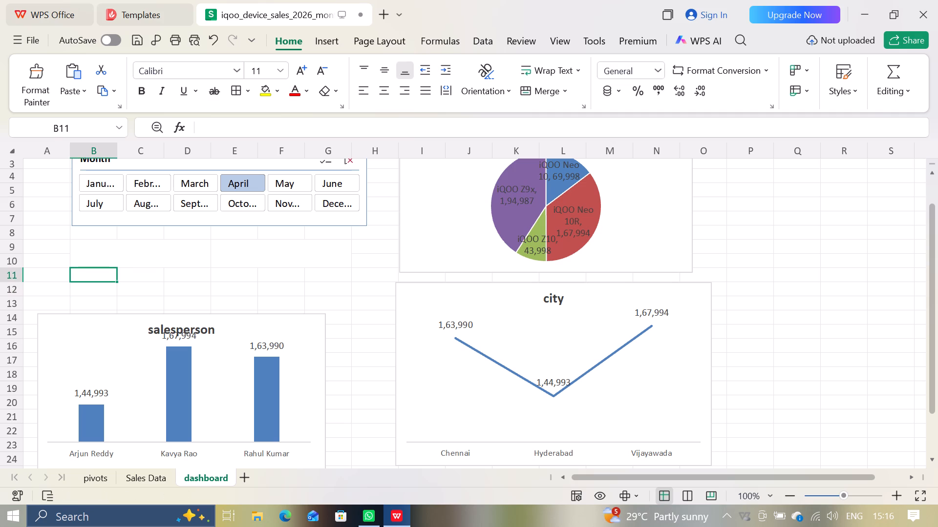
drag(84, 275, 169, 288)
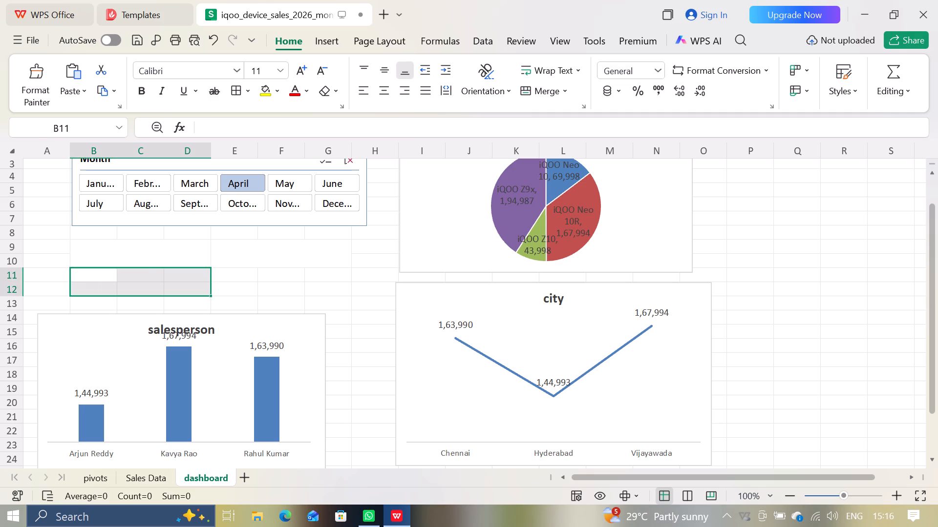
key(ctrl+m)
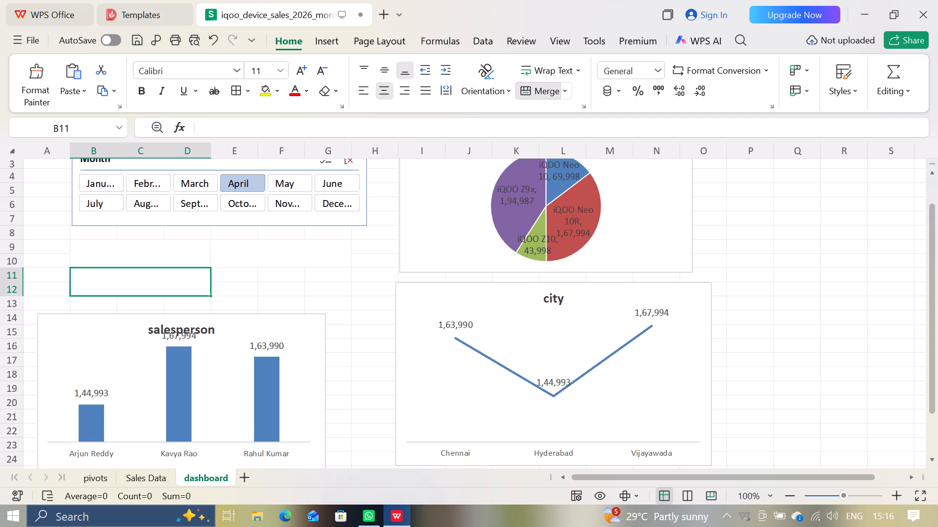
click(215, 275)
drag(215, 275, 335, 282)
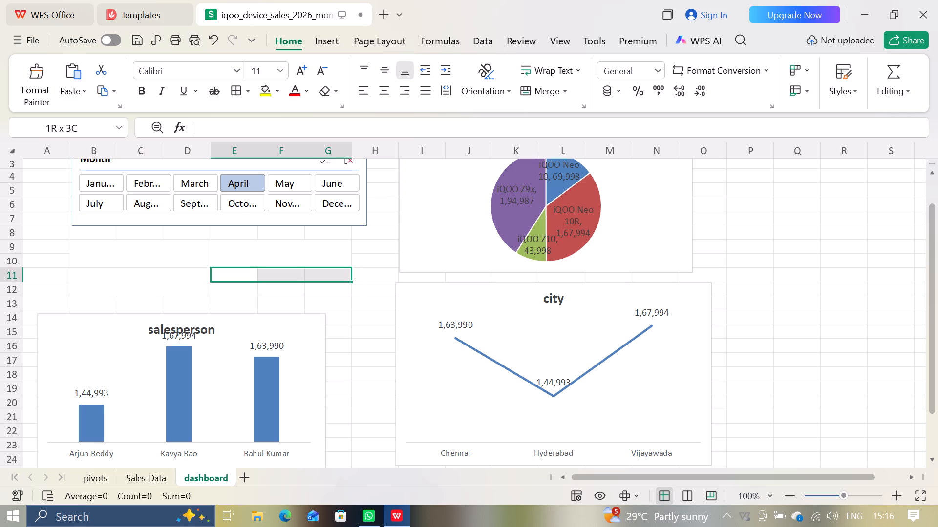
drag(335, 282, 332, 287)
key(ctrl+m)
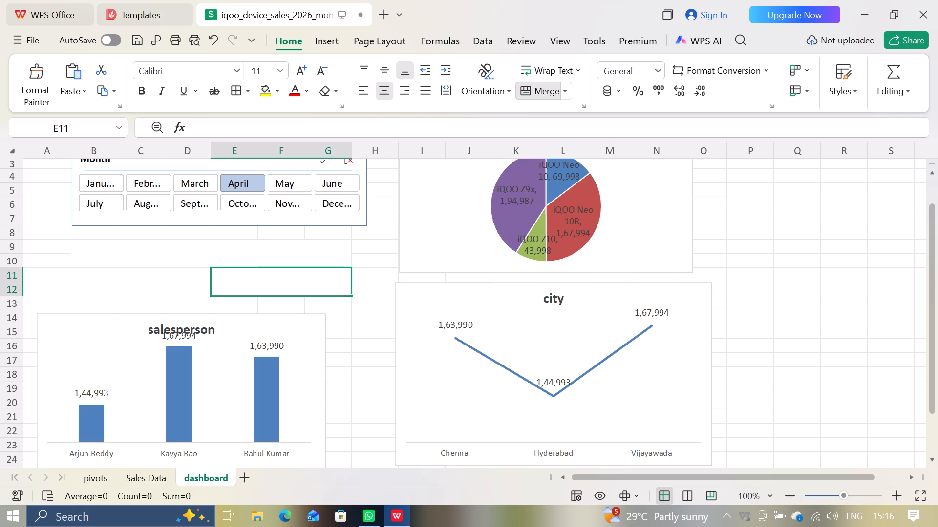
Enter the labels "total sales" in merged cell B9:D10 and "units sold" in merged cell E9:G10.
click(108, 251)
text(total sal)
text(es)
click(270, 255)
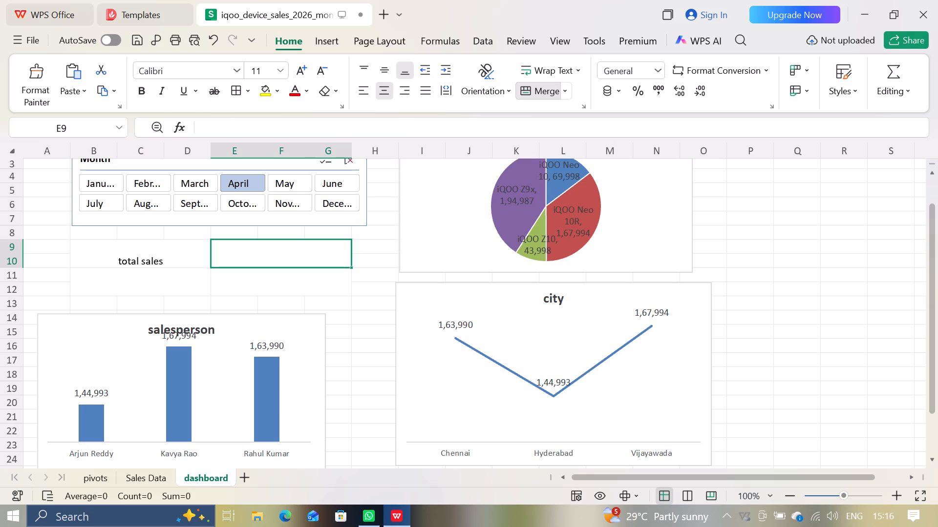
text(units)
key(space)
text(sold)
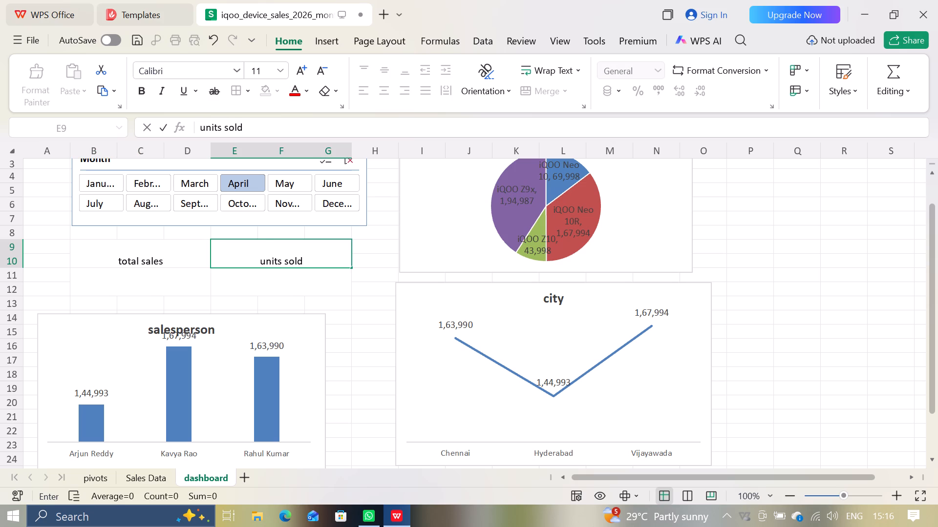
Fill the merged "total sales" label cell with yellow and the "units sold" label cell with blue.
click(269, 89)
click(272, 90)
click(186, 255)
click(181, 295)
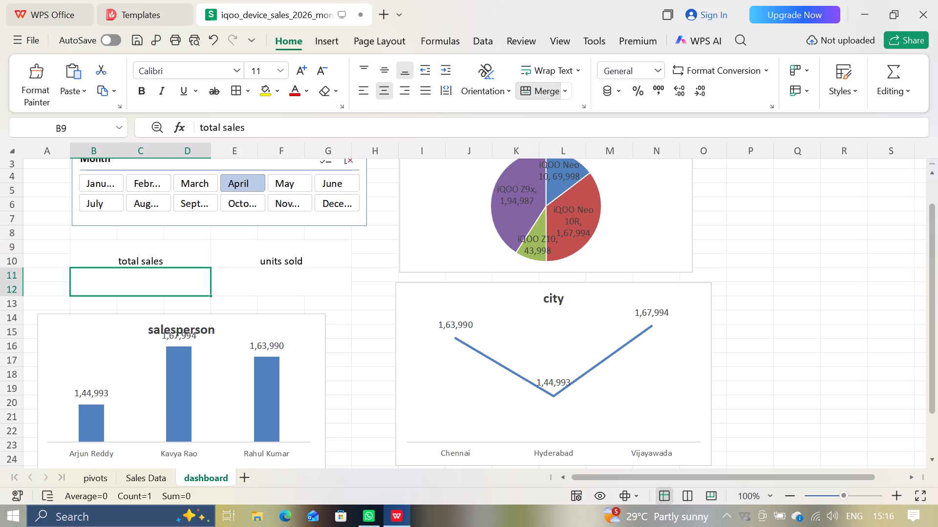
drag(171, 254, 278, 94)
click(278, 94)
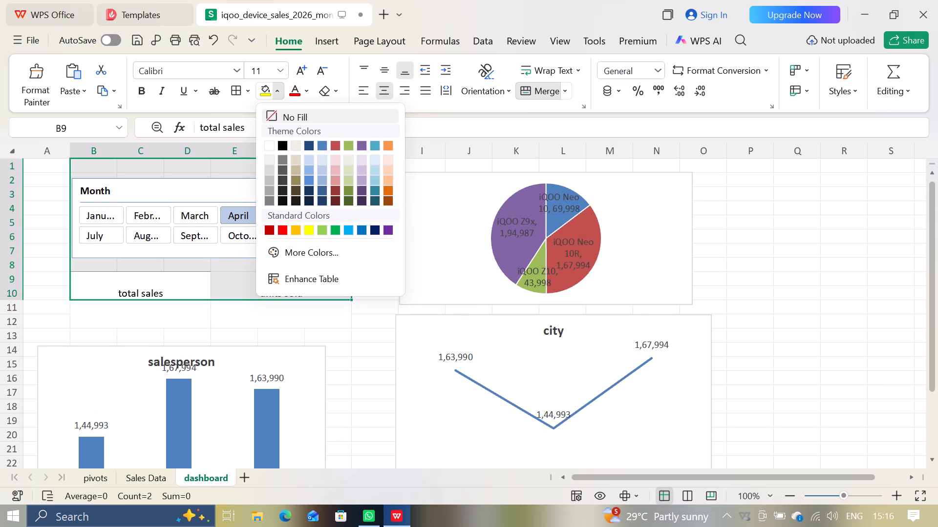
click(258, 88)
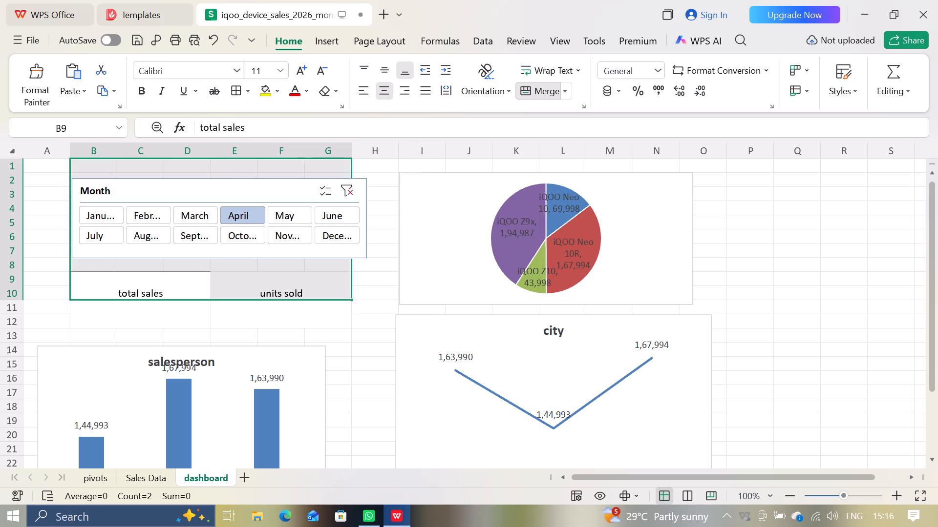
click(163, 287)
click(264, 87)
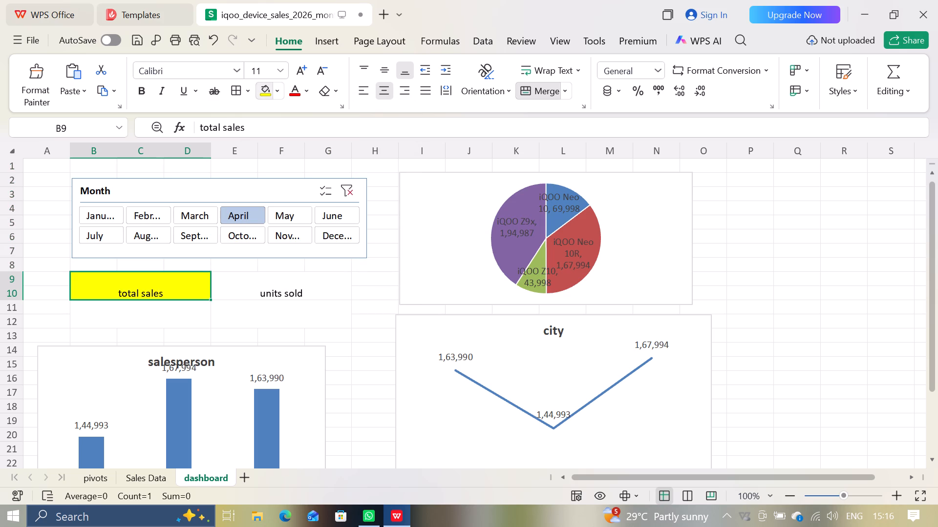
click(322, 285)
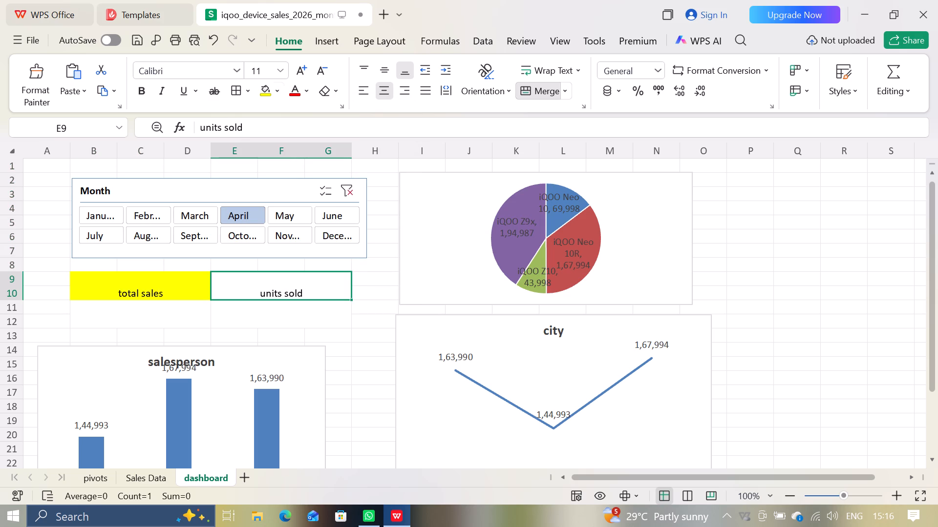
click(275, 92)
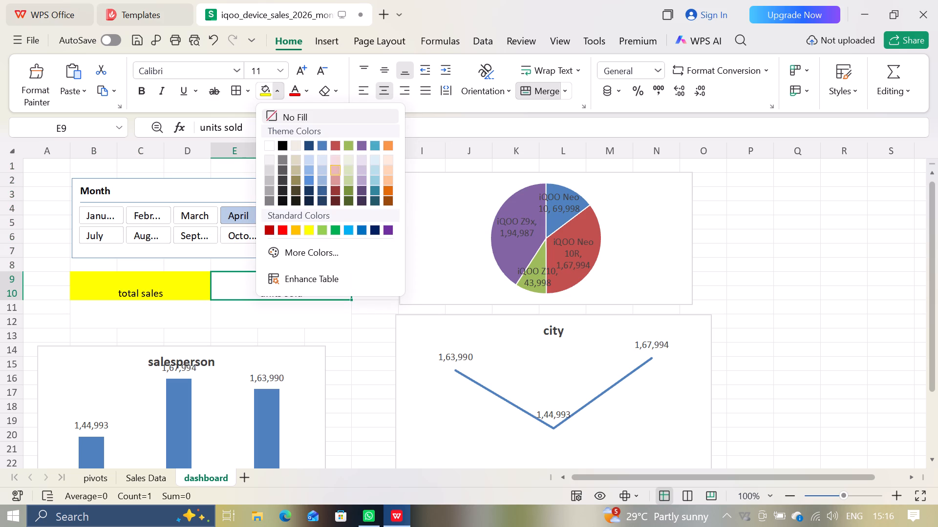
click(320, 142)
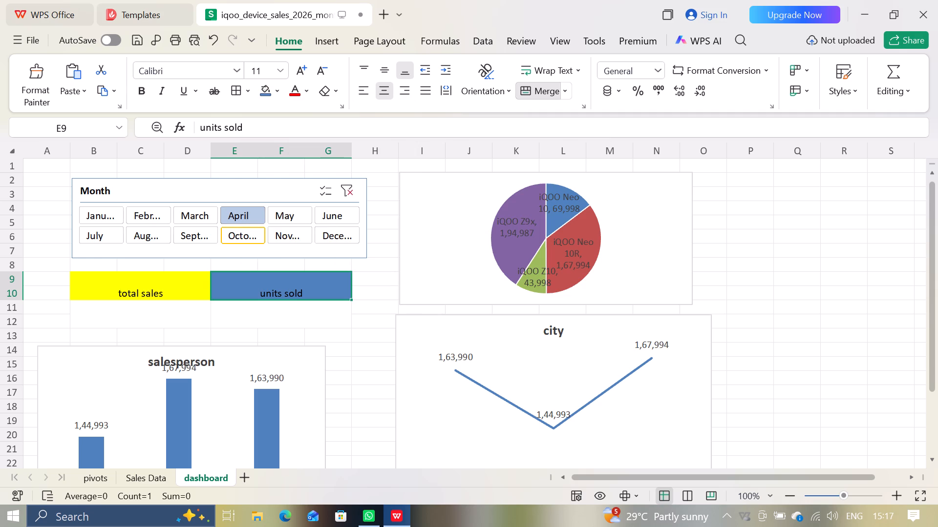
On the pivots sheet, copy the Model Name pivot table and paste the duplicate below it, starting at cell A29.
scroll(154, 323, down, 2)
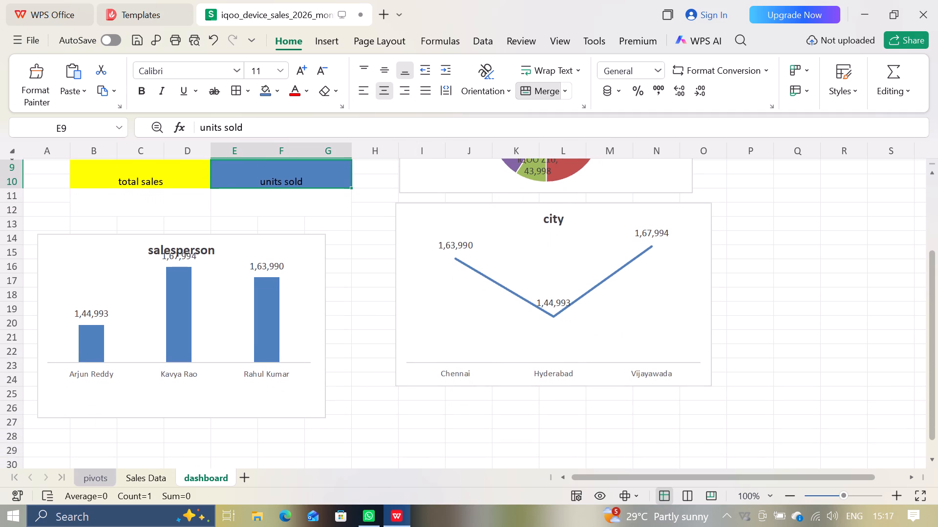
click(93, 472)
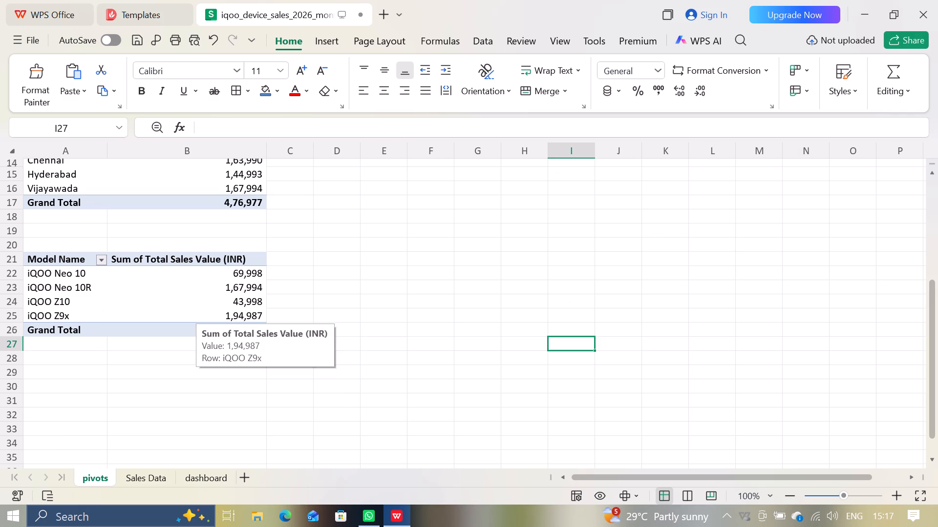
click(238, 335)
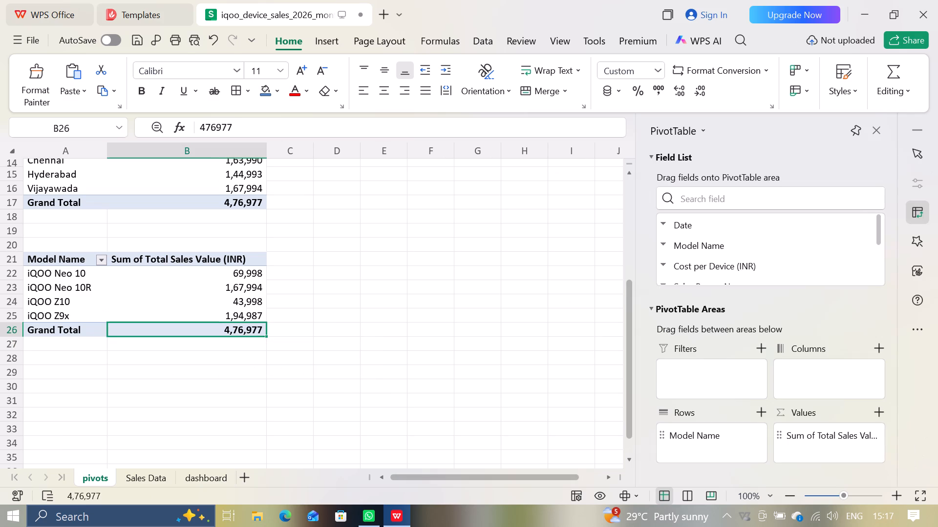
click(179, 294)
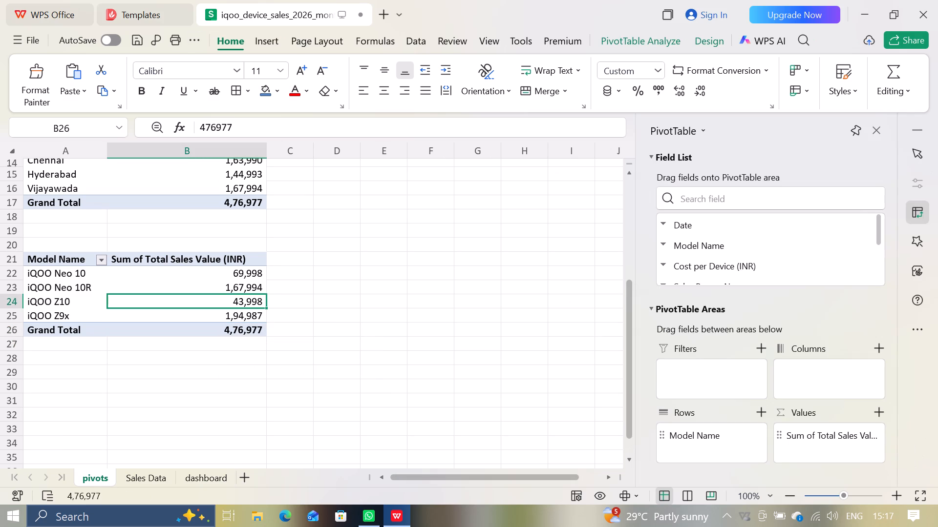
key(ctrl+a)
key(ctrl+c)
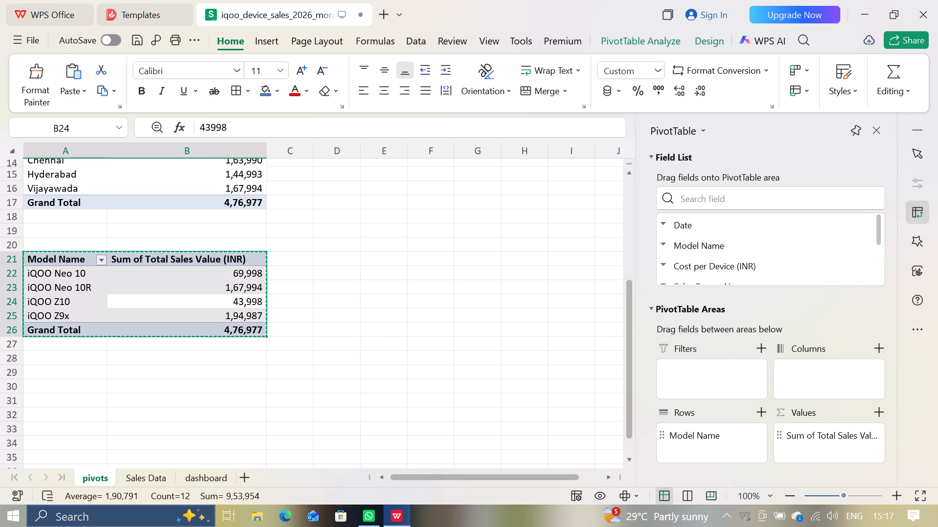
key(ctrl+v)
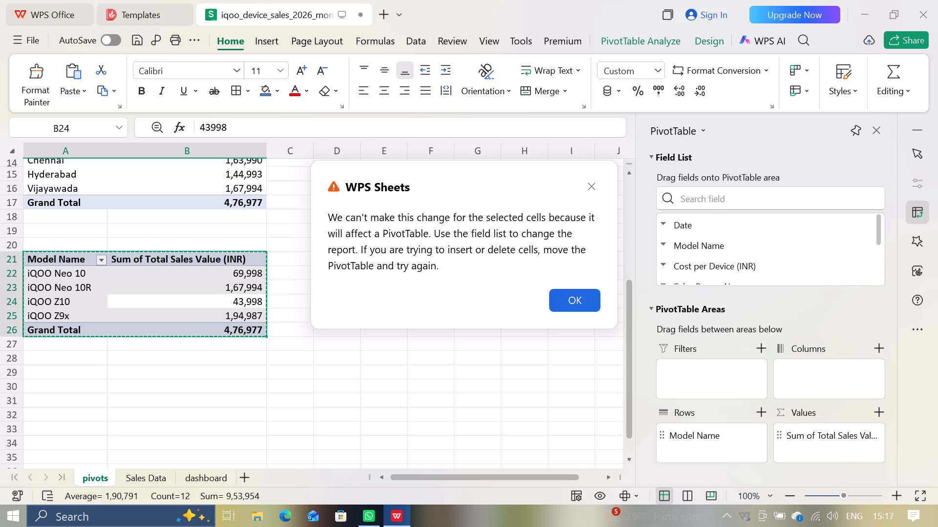
click(599, 298)
click(189, 297)
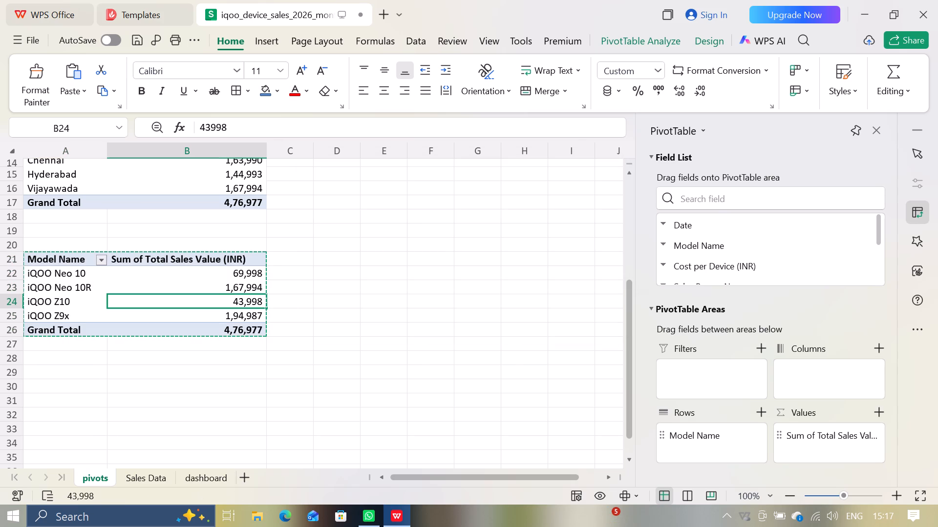
key(ctrl+a)
key(ctrl+c)
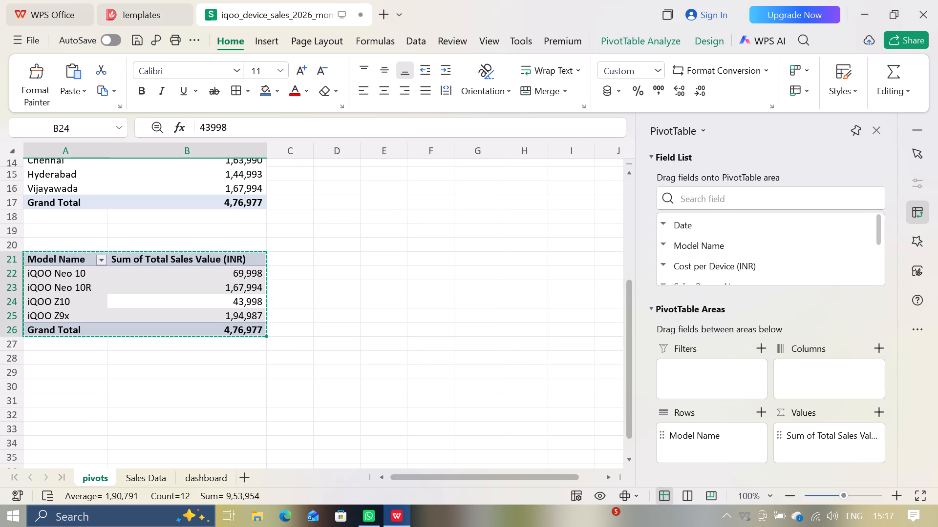
click(166, 371)
click(54, 374)
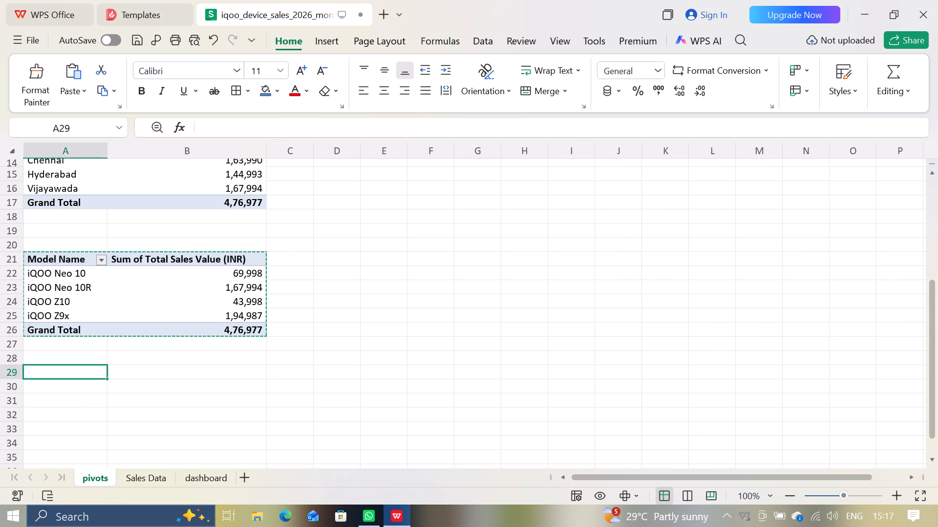
key(ctrl+v)
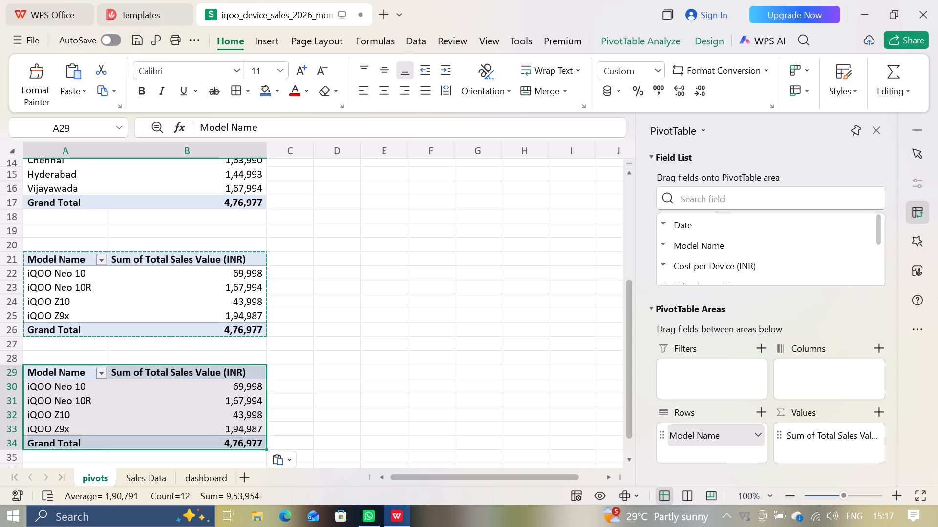
Remove the Model Name field from the rows of the duplicate pivot table at A29, keeping only Sum of Total Sales Value (INR).
drag(699, 427, 712, 290)
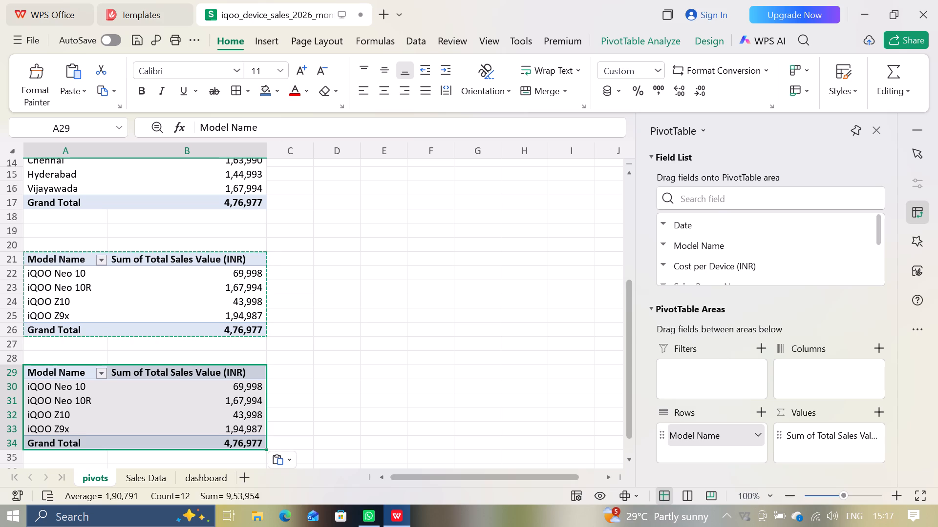
drag(698, 430, 725, 237)
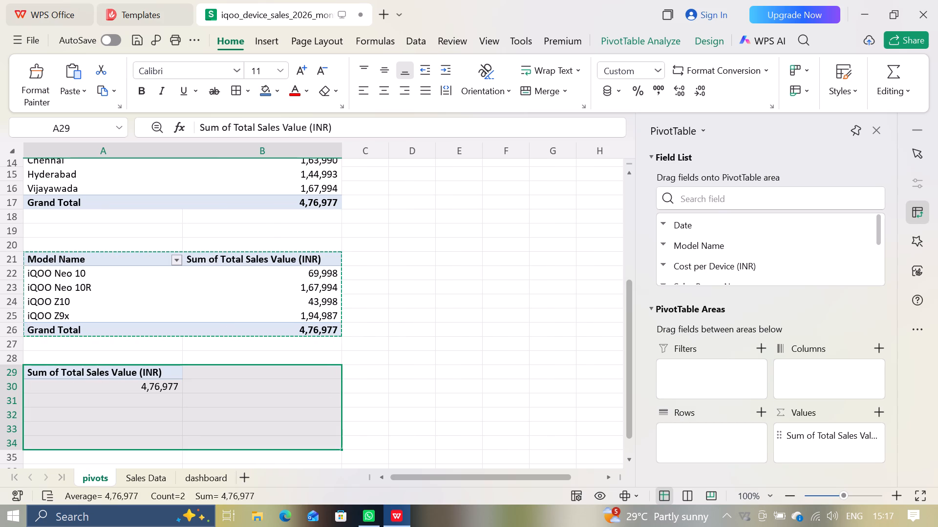
click(165, 370)
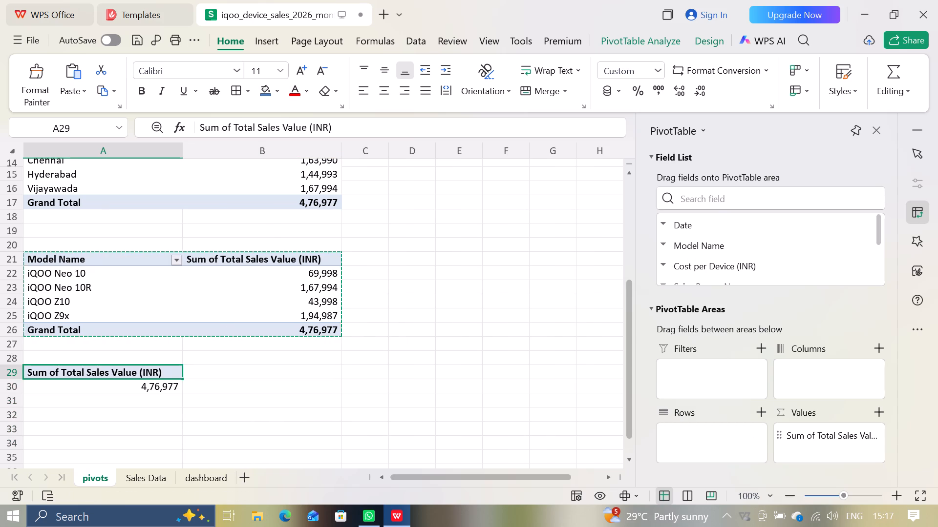
In cell C30, enter a formula referencing the pivot total in A30, formatted with thousands separators and no decimals.
click(363, 387)
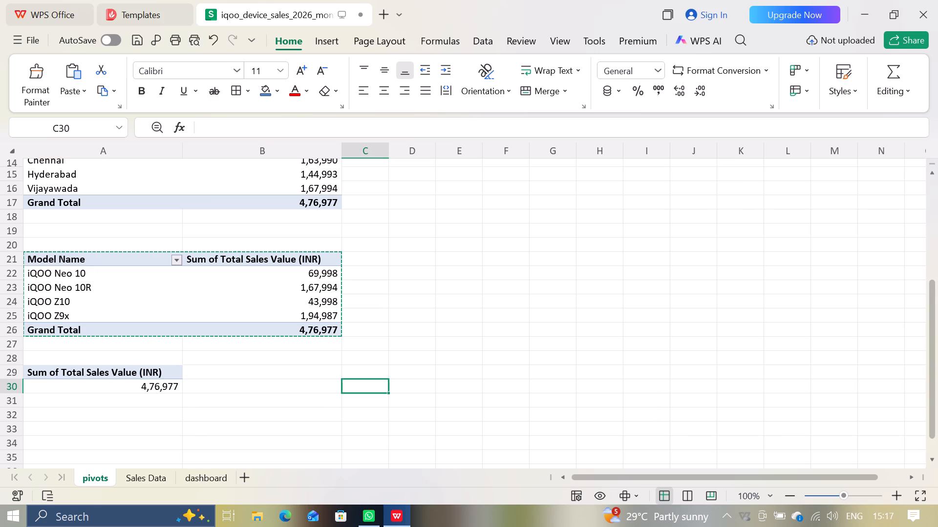
key(equal)
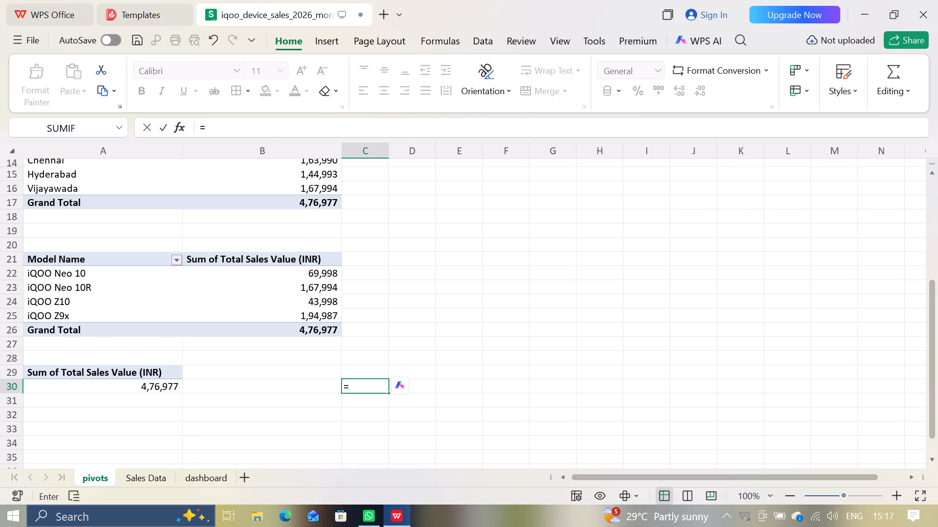
click(151, 392)
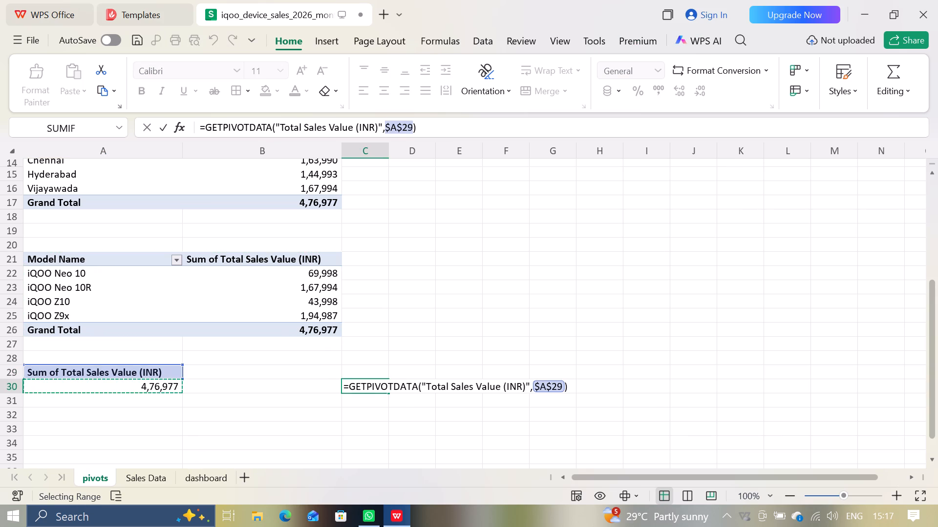
key(Return)
click(360, 389)
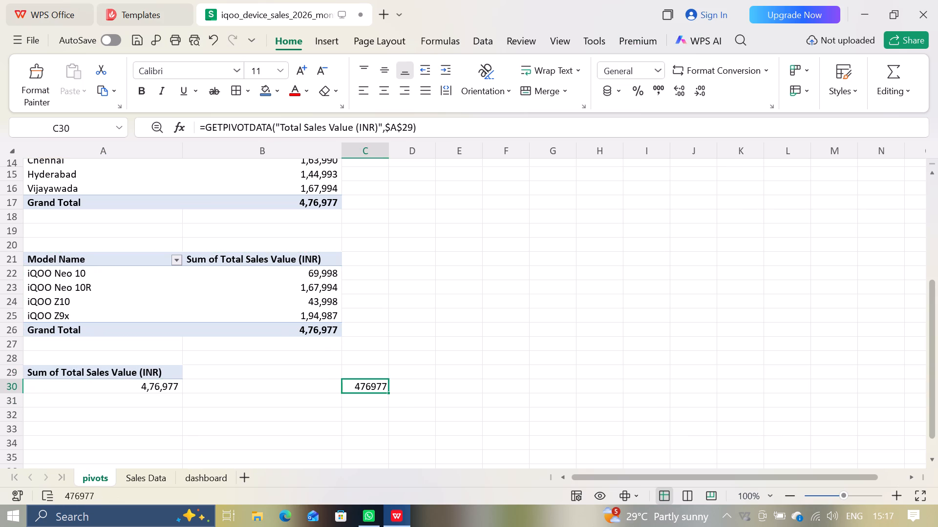
click(656, 88)
double_click(697, 88)
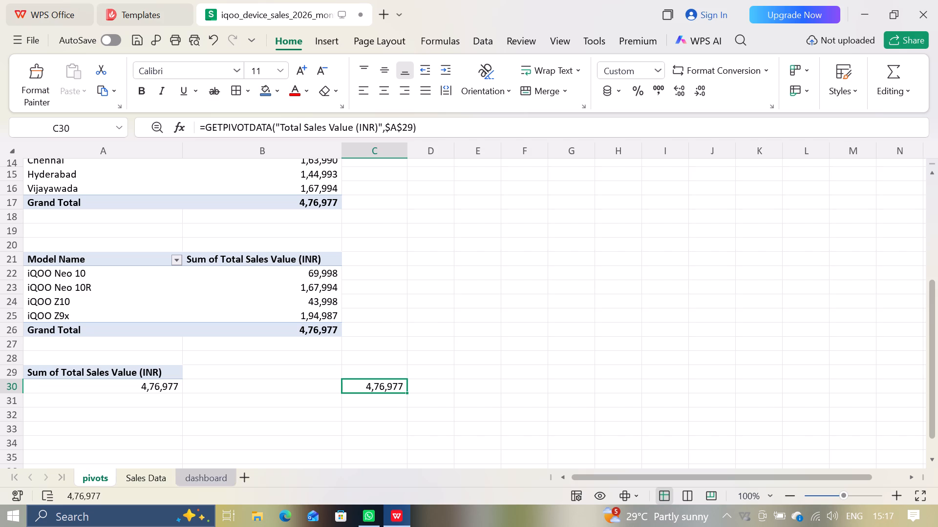
On the dashboard sheet, link the merged cell B11:D12 beneath "total sales" to the pivots sheet with =pivots!C30.
click(231, 469)
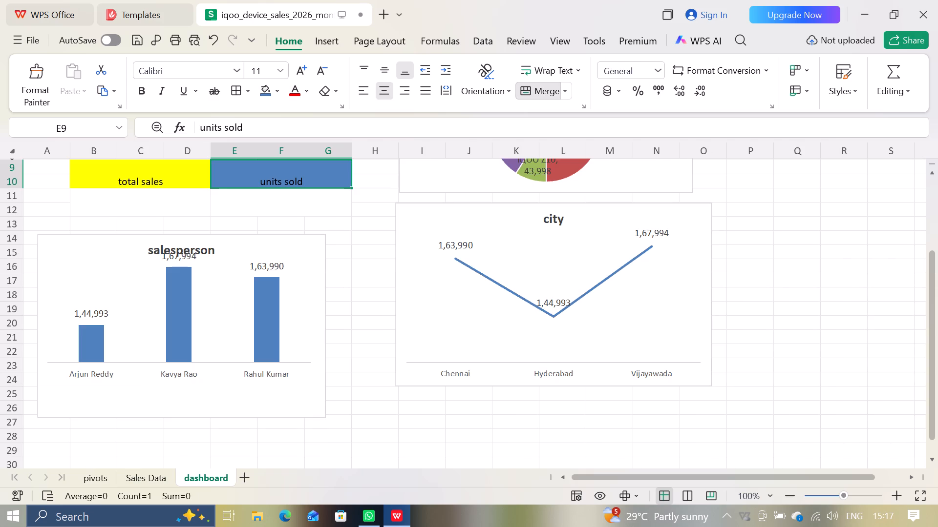
click(120, 202)
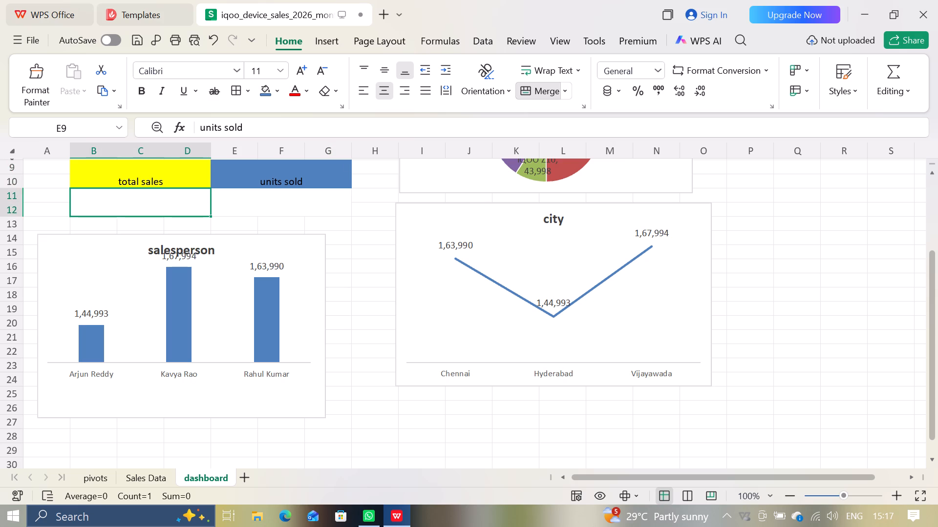
key(equal)
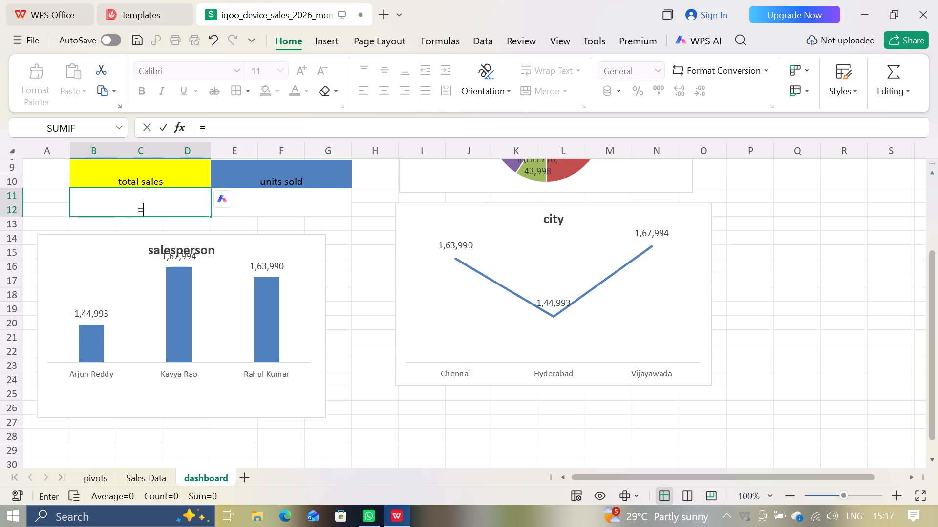
click(97, 480)
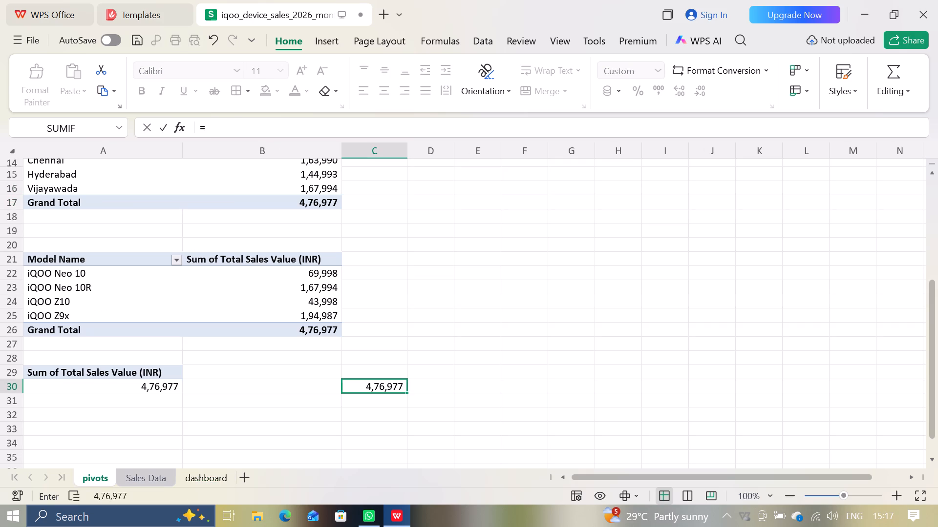
click(384, 390)
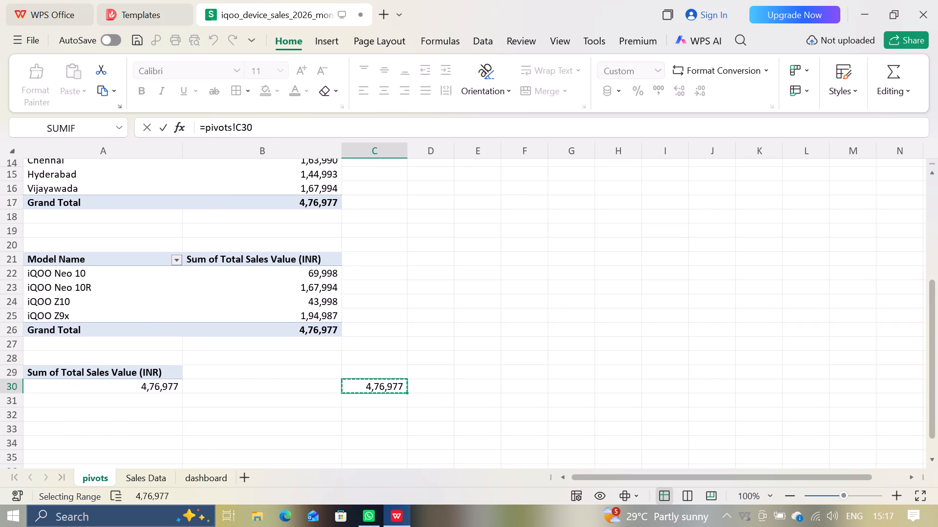
key(Return)
On the pivots sheet, copy the total sales pivot table at A29 and paste the duplicate below it, starting at cell A32.
click(267, 206)
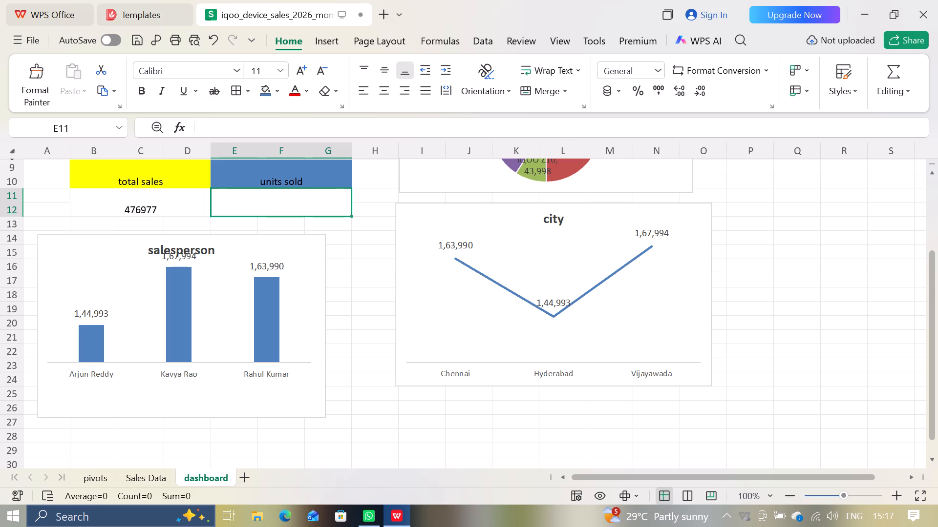
click(92, 475)
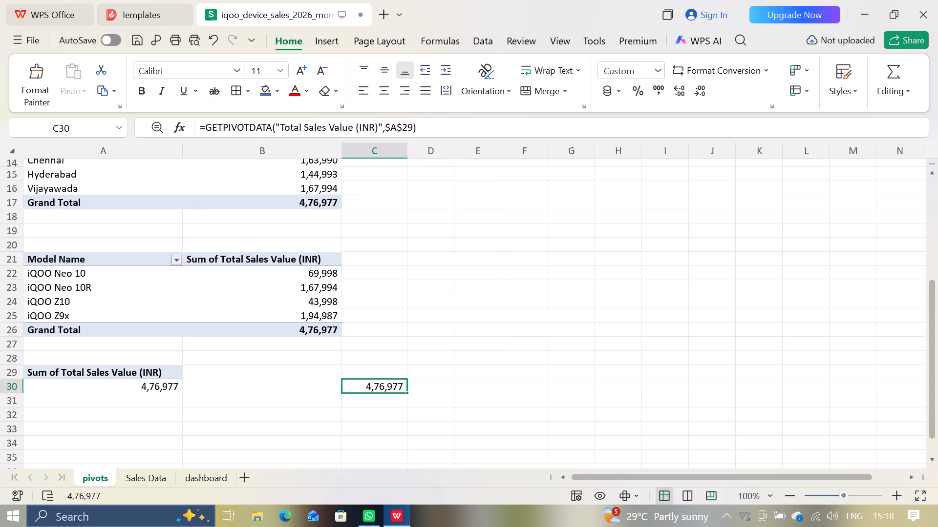
click(163, 384)
key(ctrl+a)
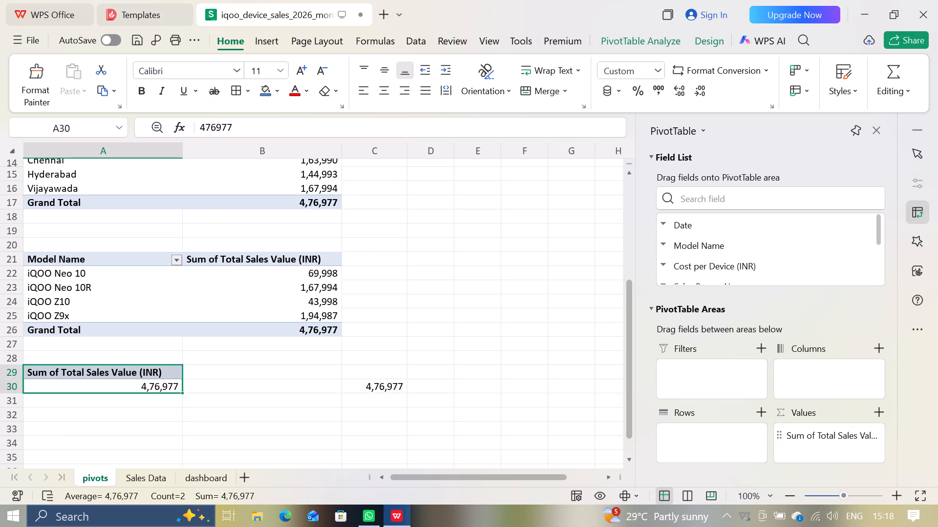
key(ctrl+c)
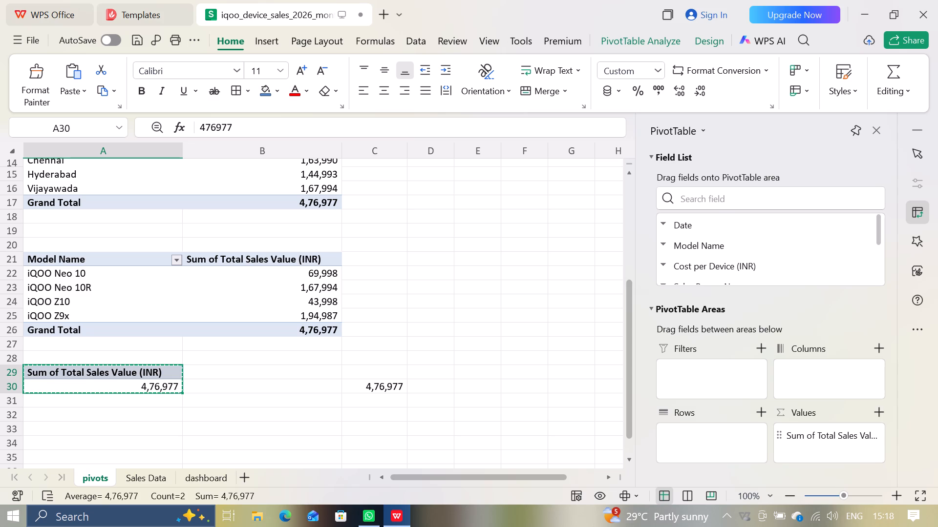
click(58, 418)
key(ctrl+v)
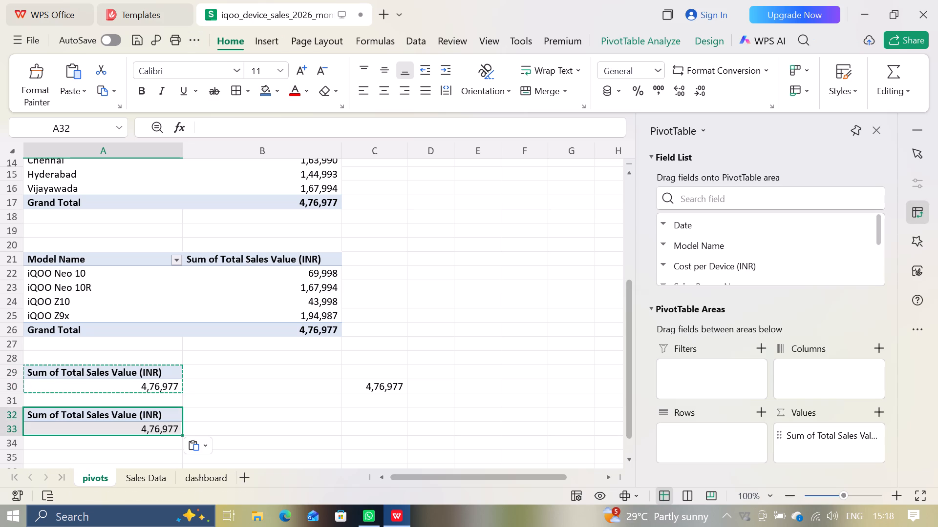
drag(535, 421, 756, 406)
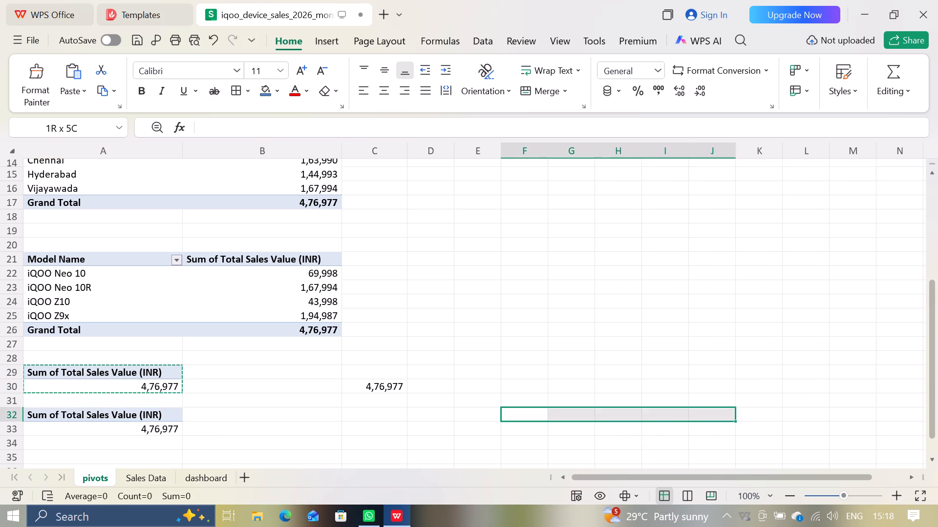
drag(756, 406, 274, 480)
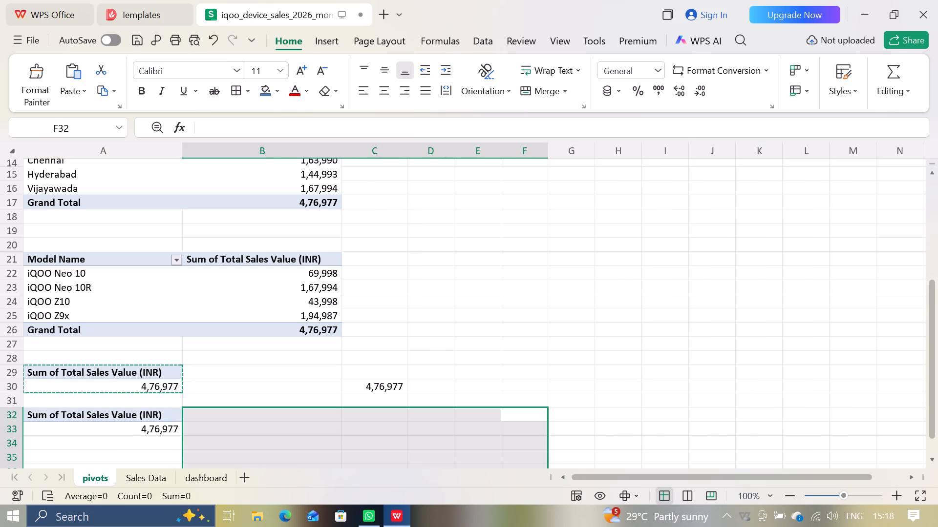
Change the value field of the duplicate pivot table at A32 to summarize Total Sales Value (INR) by Count.
click(133, 432)
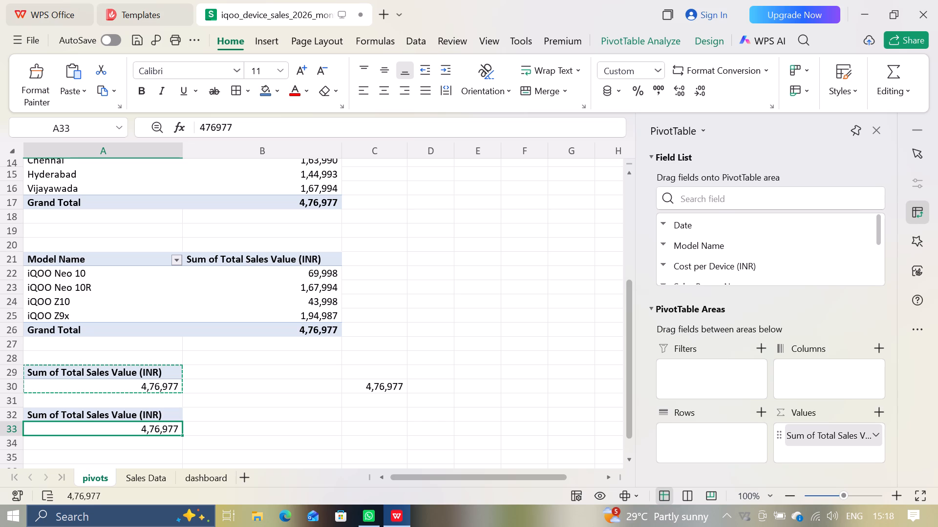
click(854, 431)
click(811, 415)
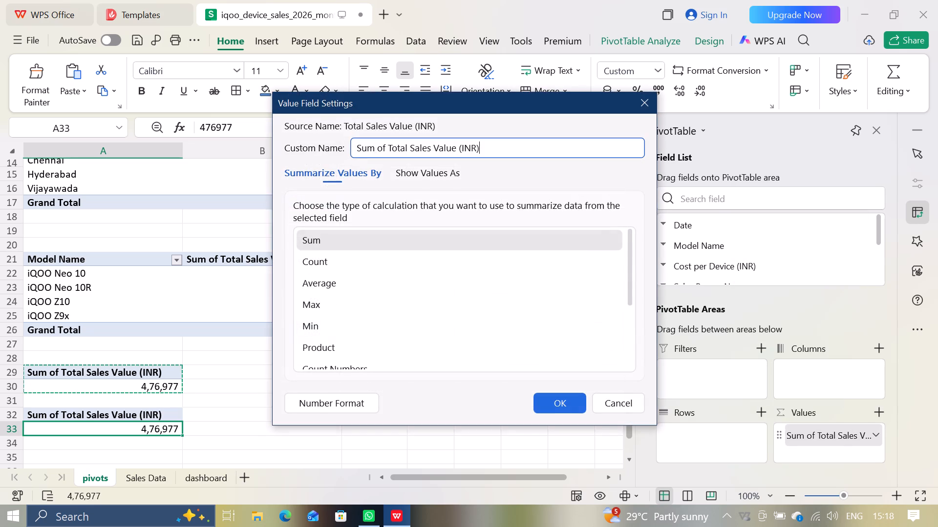
click(391, 257)
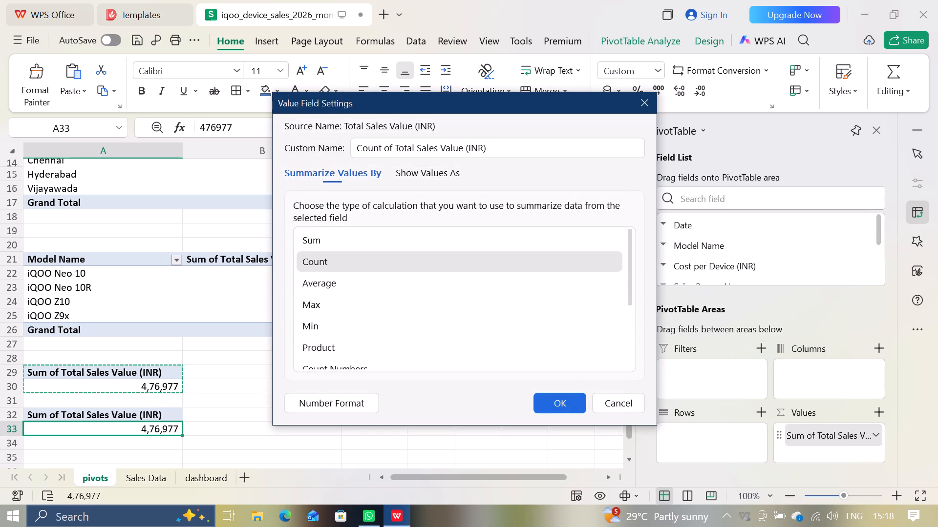
click(556, 409)
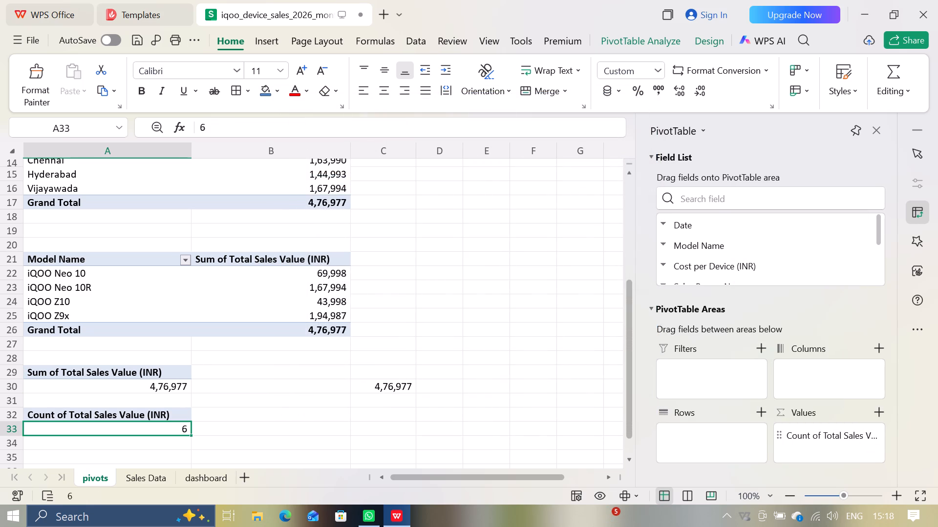
In cell C33 of the pivots sheet, enter a formula referencing the pivot count in A33.
click(377, 428)
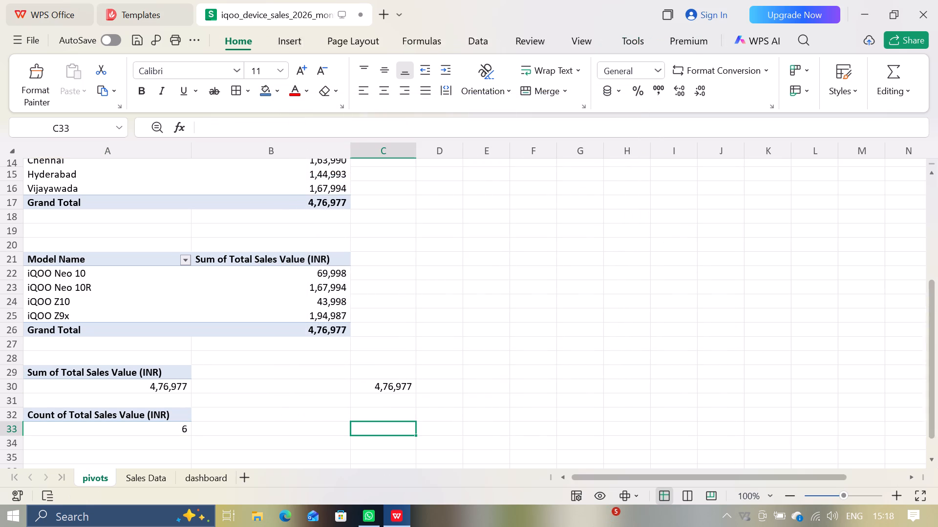
key(equal)
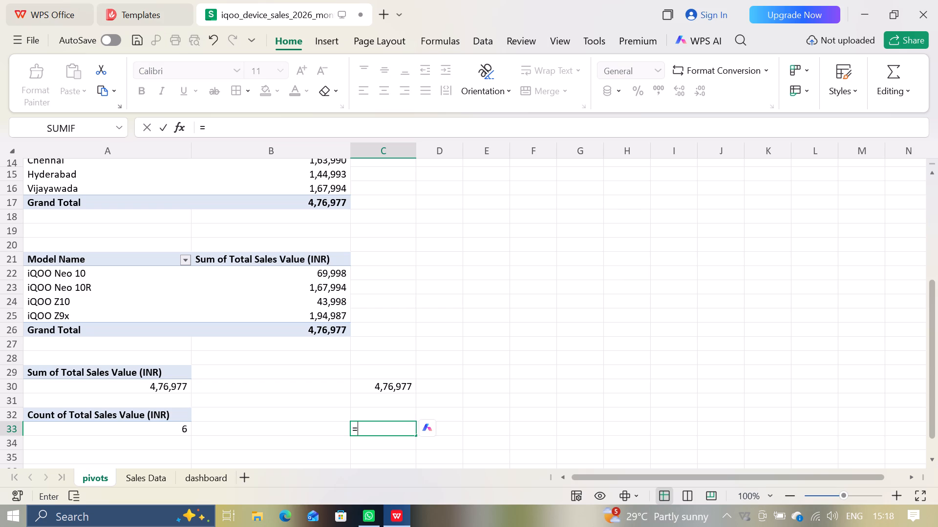
click(181, 428)
key(Return)
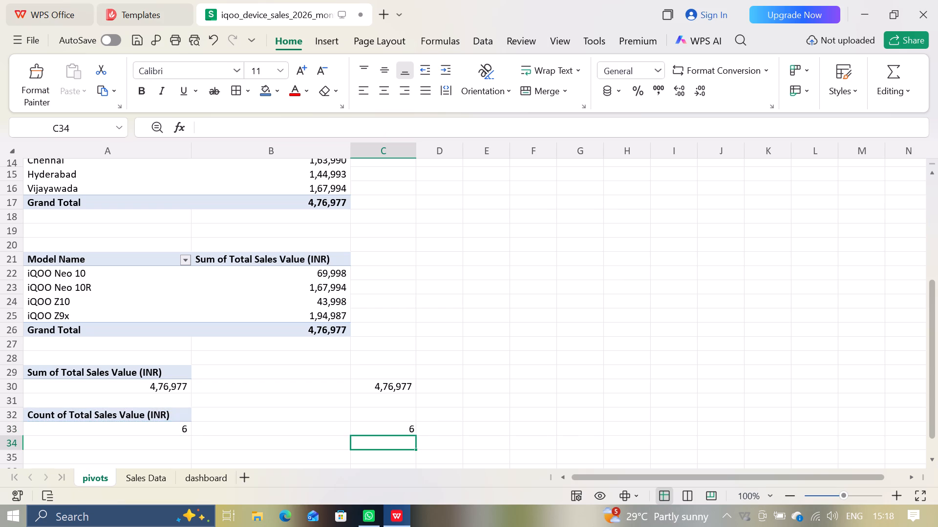
On the dashboard sheet, link the merged cell E11:G12 beneath "units sold" to cell C33 of the pivots sheet.
click(213, 486)
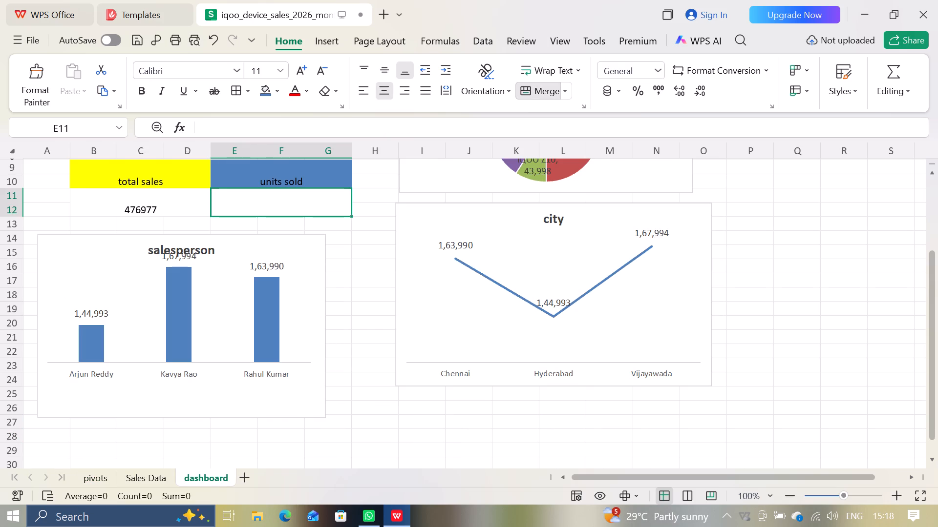
click(310, 204)
key(equal)
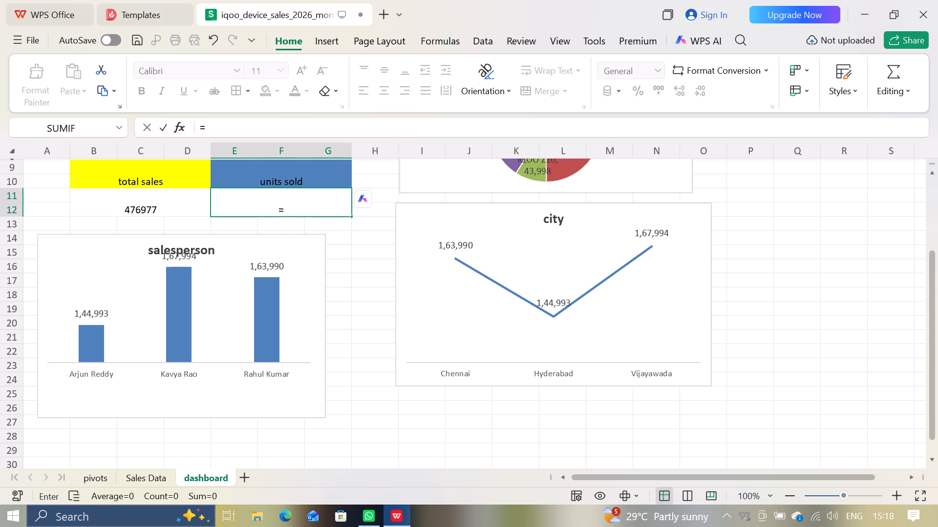
click(92, 478)
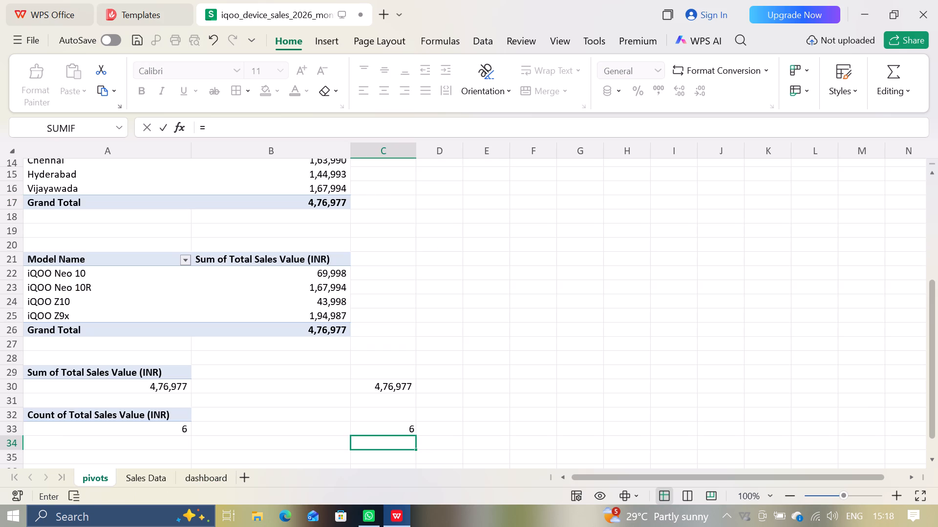
click(408, 426)
key(Return)
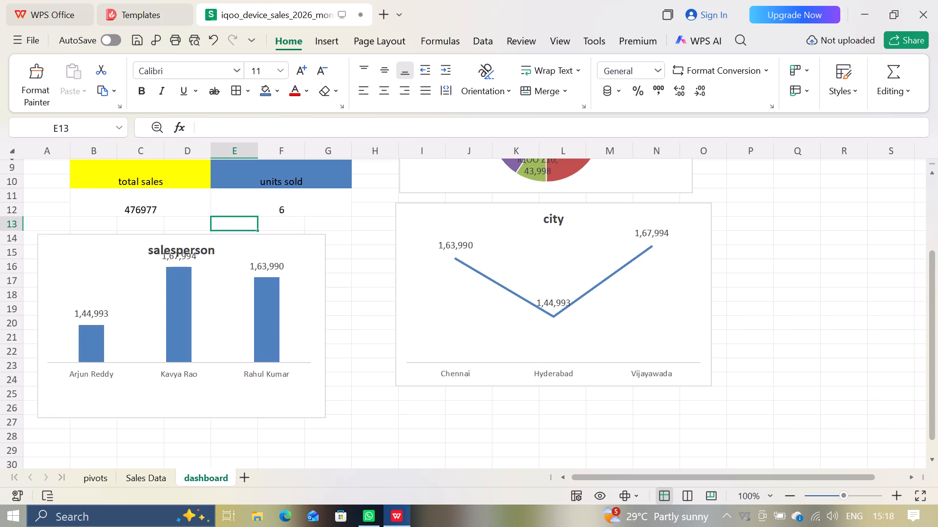
Test the dashboard's Month slicer with May, September and January, and leave it filtered to December.
scroll(248, 161, up, 5)
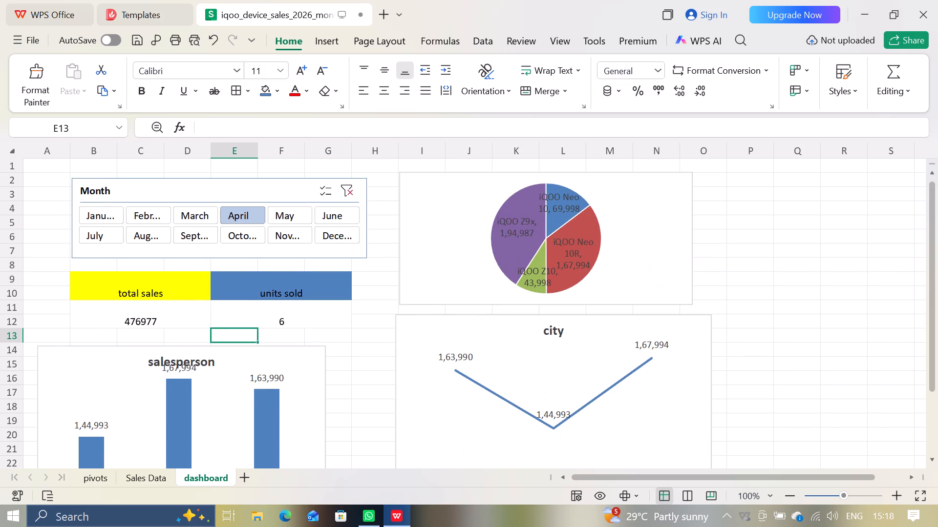
click(269, 213)
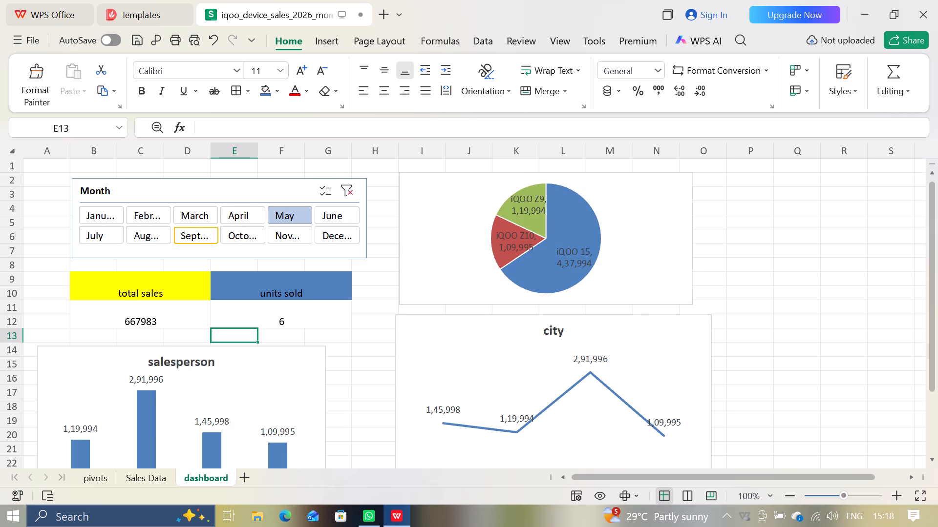
click(189, 237)
click(108, 213)
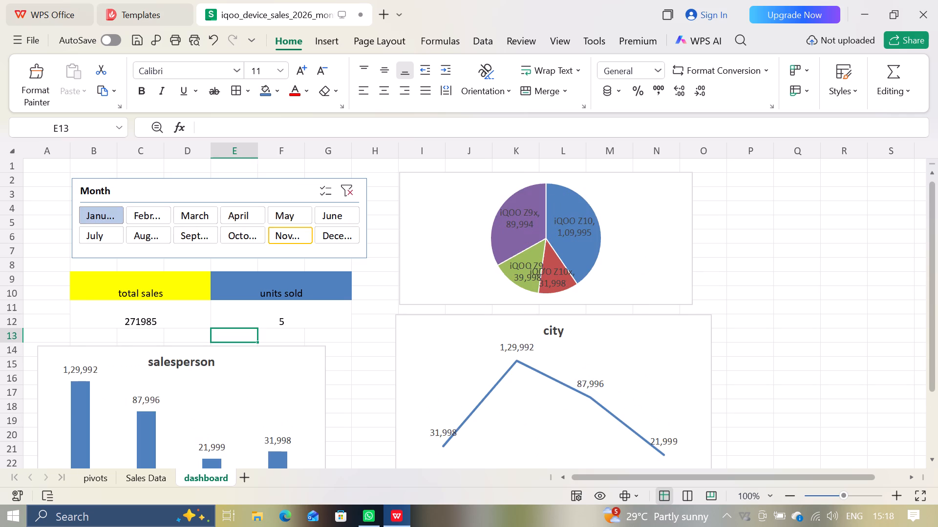
click(343, 230)
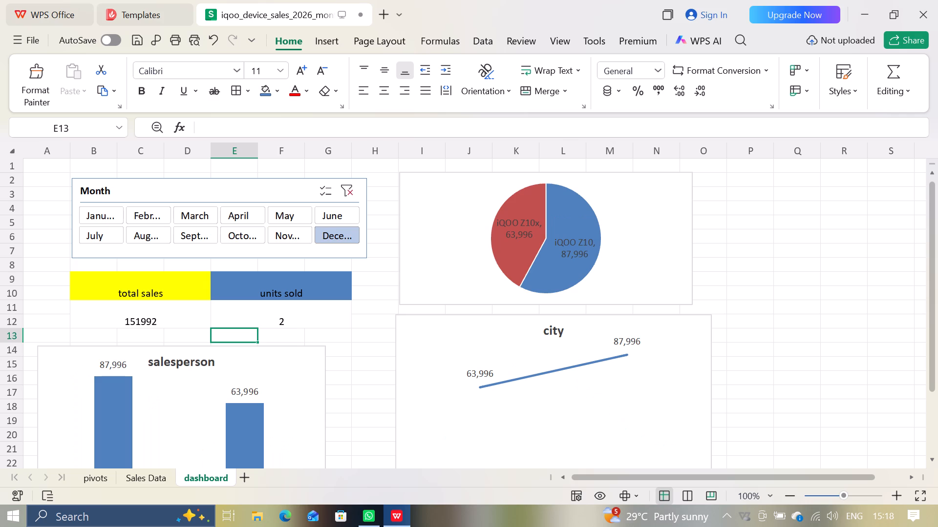
Review the summary cells and the salesperson, city and model charts on the dashboard for the selected month.
scroll(343, 230, down, 2)
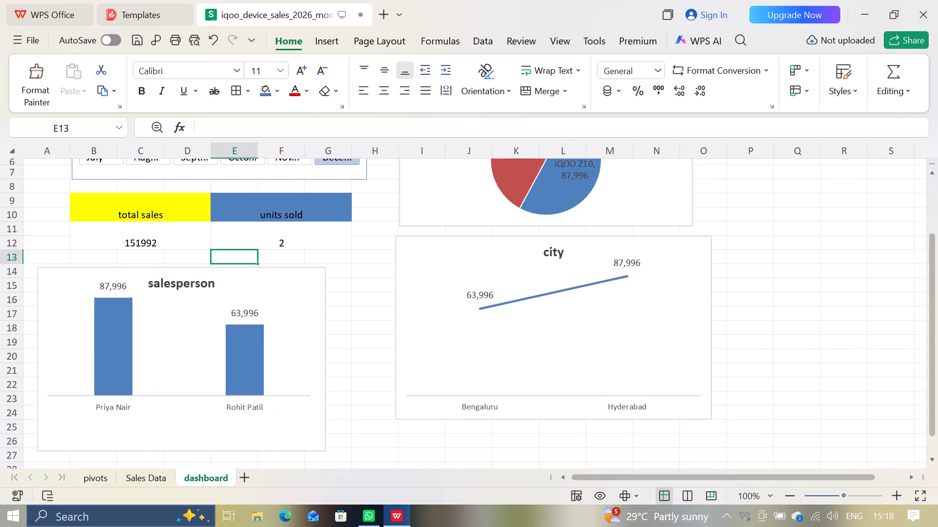
scroll(343, 230, down, 2)
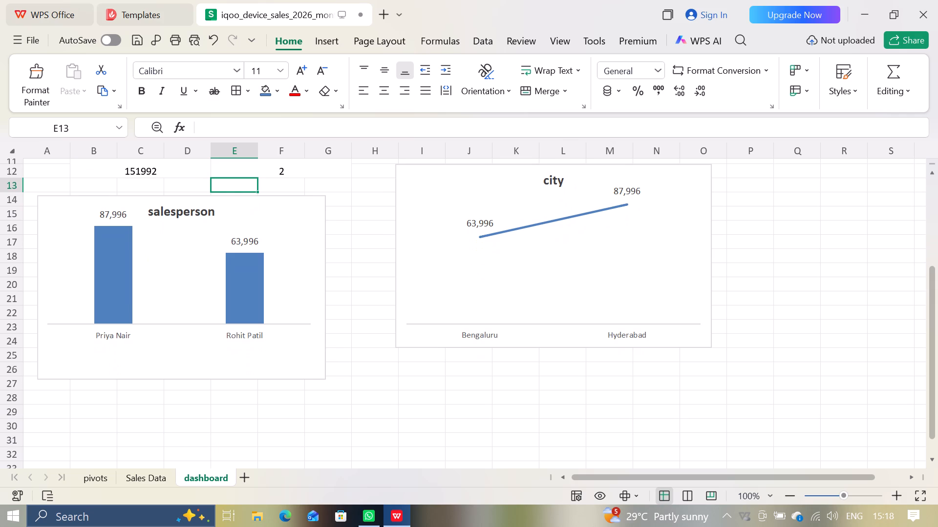
scroll(343, 230, down, 3)
scroll(343, 230, up, 12)
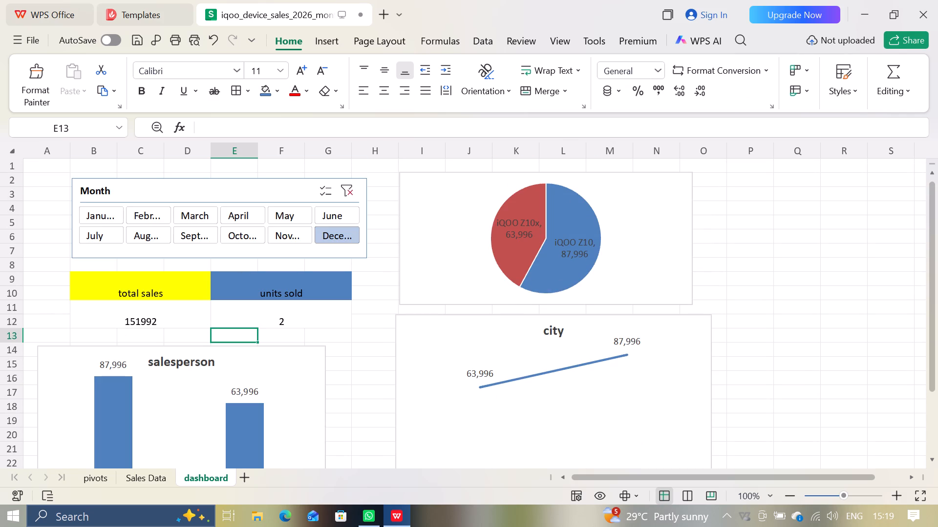
scroll(630, 309, down, 2)
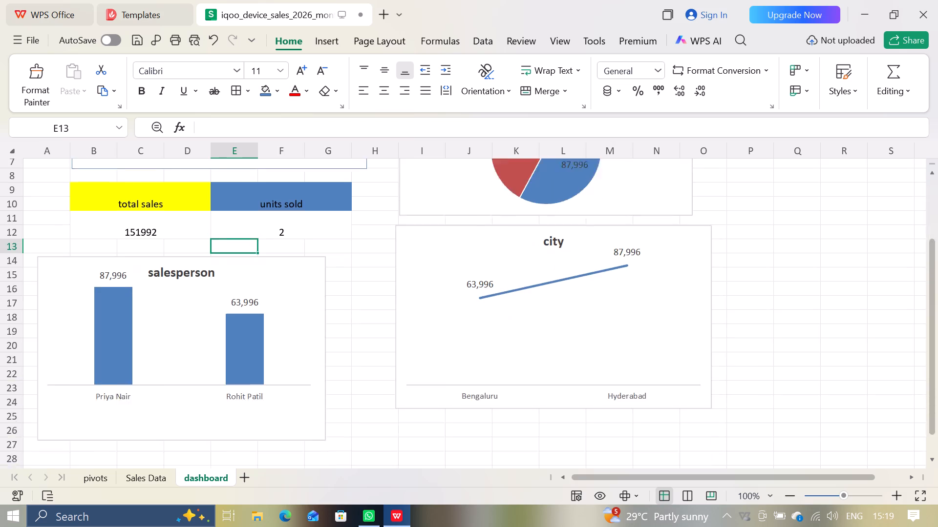
scroll(630, 309, down, 2)
scroll(630, 309, up, 4)
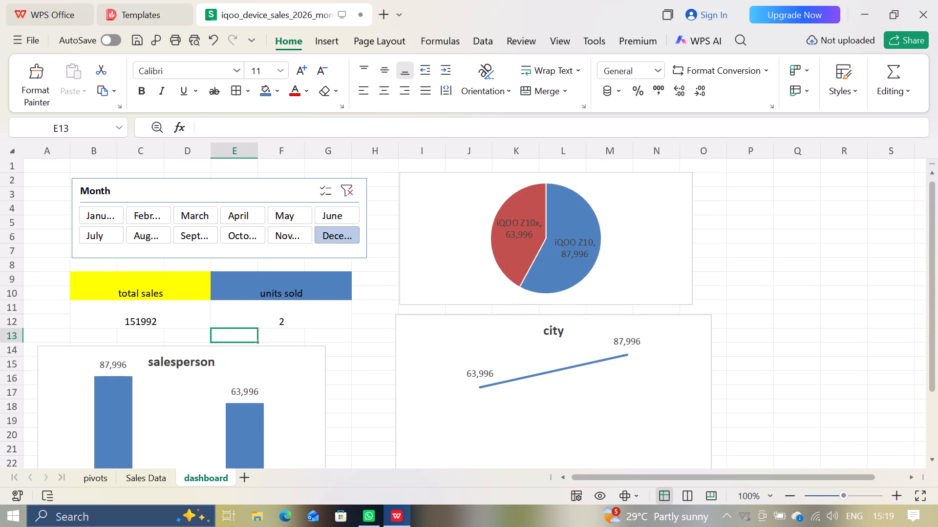
Save the iQOO sales workbook with its finished dashboard under its existing name.
key(ctrl+shift+s)
click(133, 44)
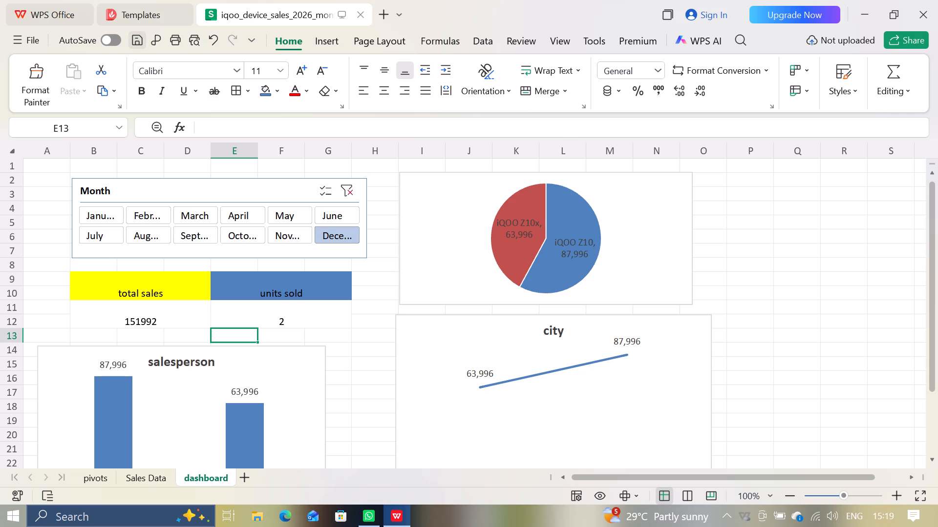
click(133, 44)
click(133, 44)
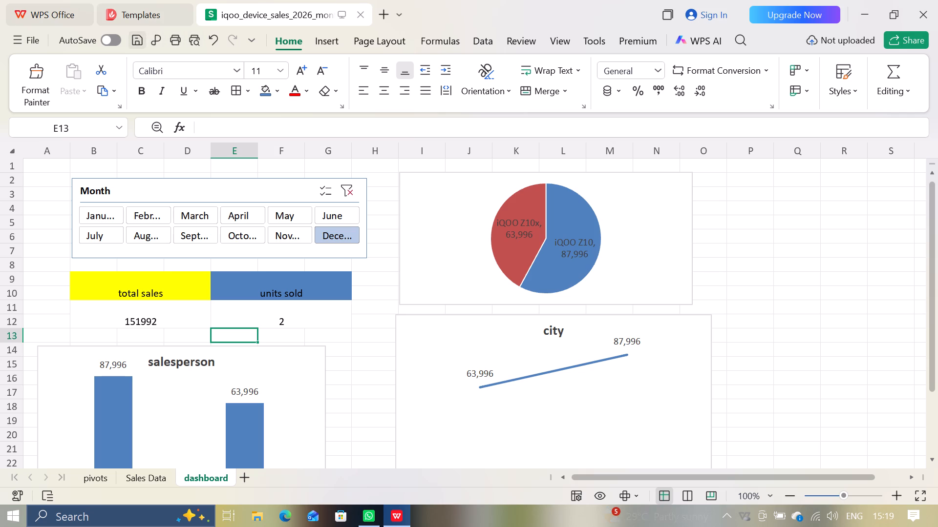
right_click(129, 42)
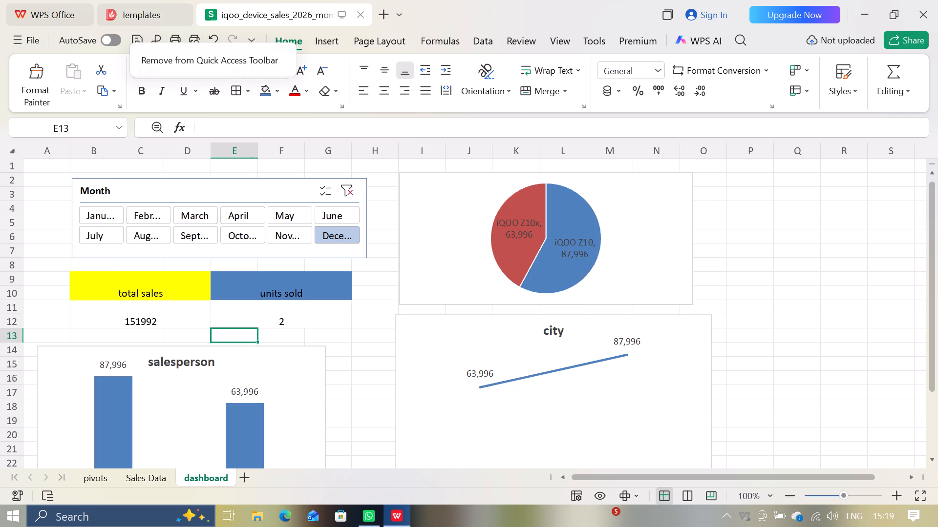
click(137, 42)
triple_click(137, 42)
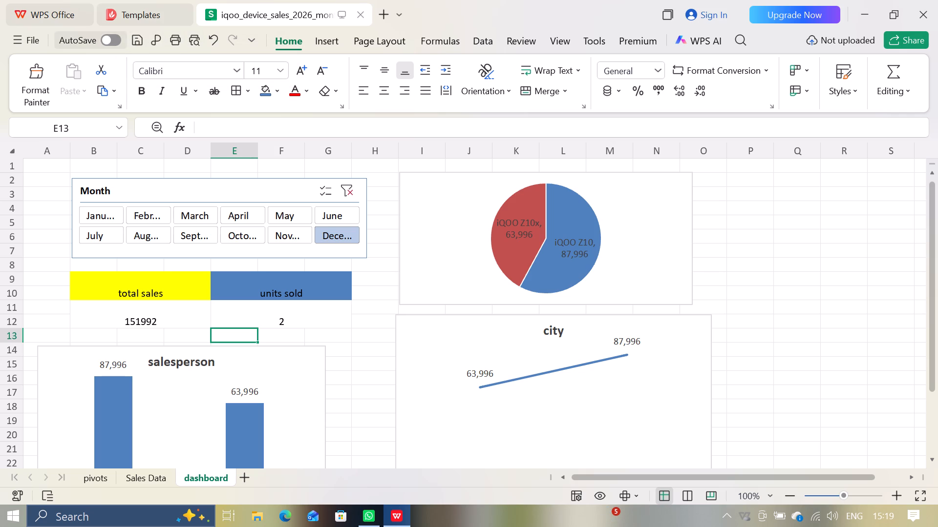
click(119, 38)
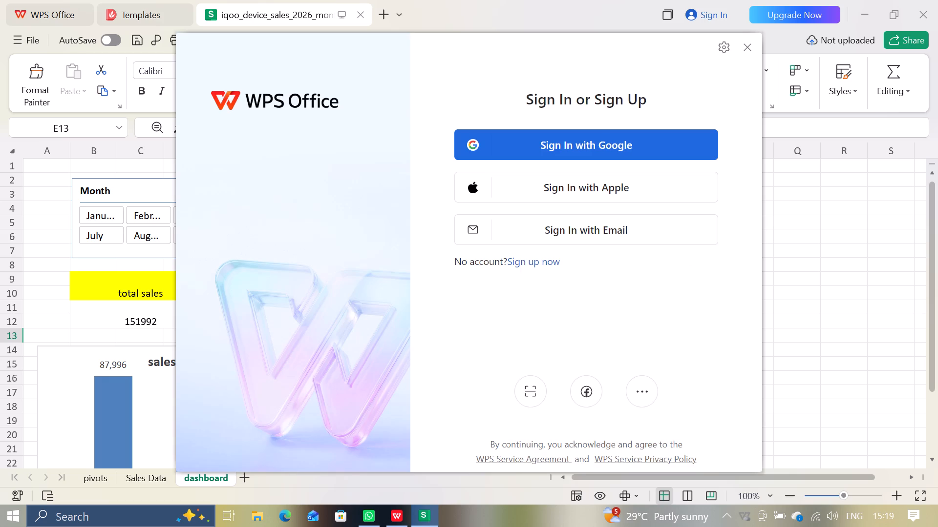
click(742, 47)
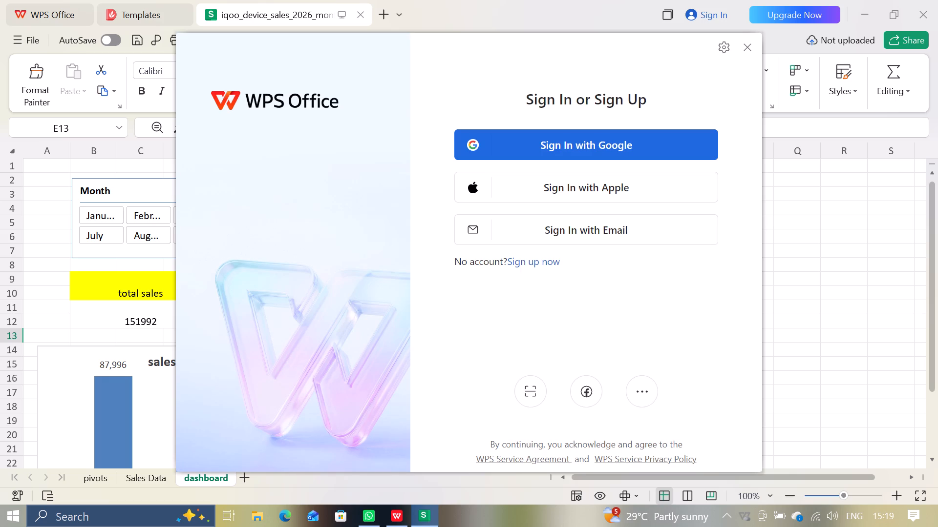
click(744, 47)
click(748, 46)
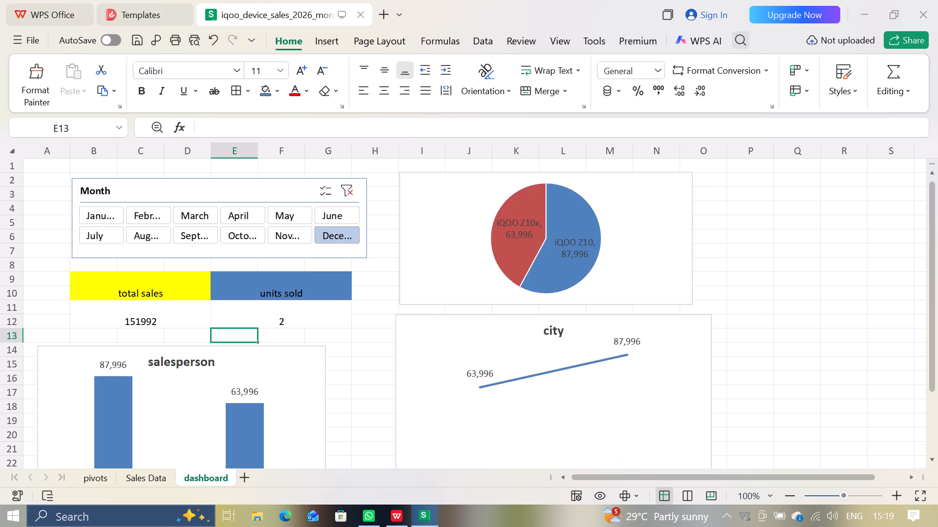
Start signing in to WPS Office with a Google account.
click(718, 9)
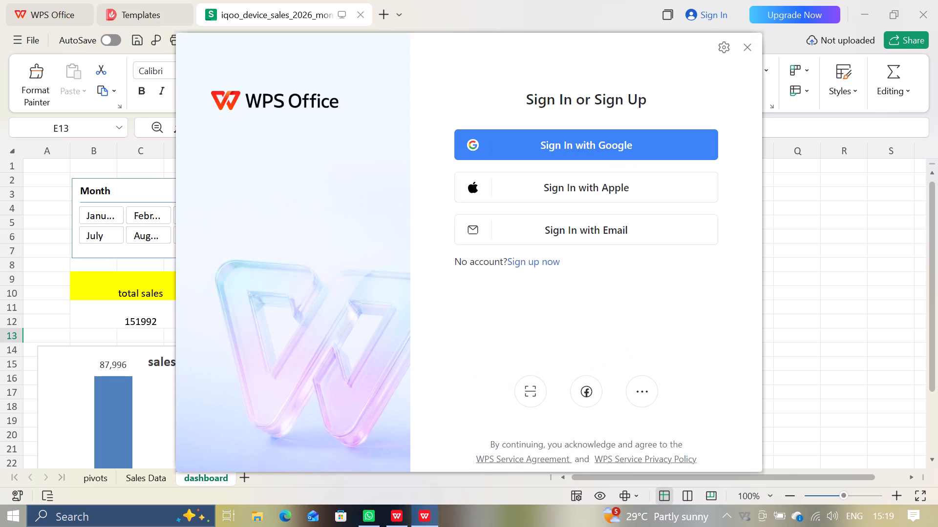
click(603, 141)
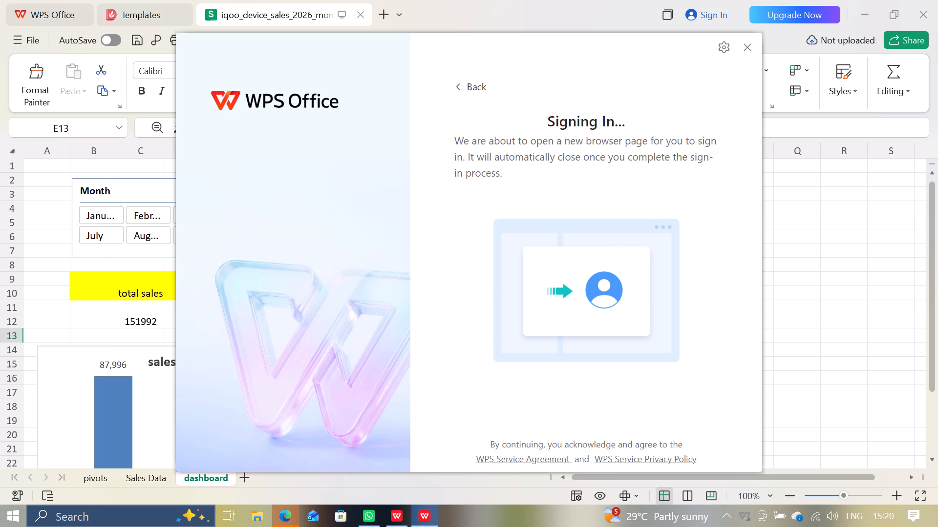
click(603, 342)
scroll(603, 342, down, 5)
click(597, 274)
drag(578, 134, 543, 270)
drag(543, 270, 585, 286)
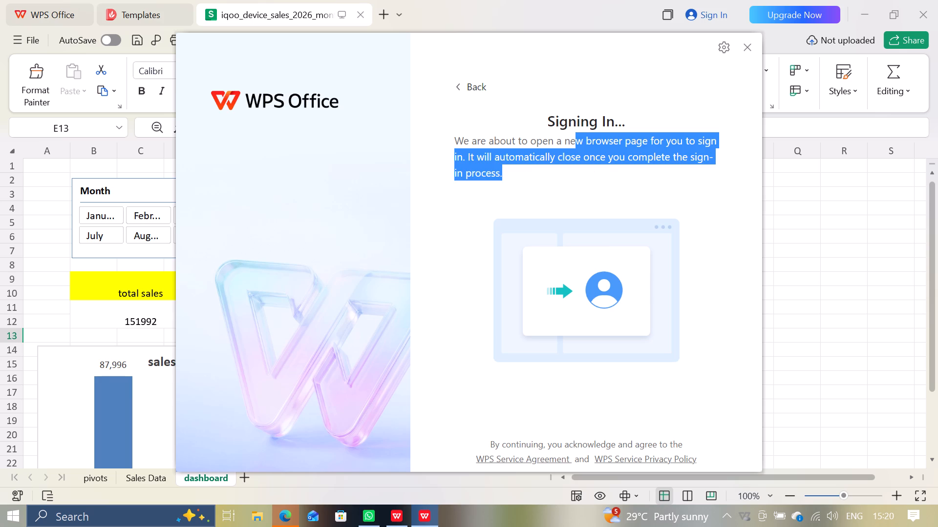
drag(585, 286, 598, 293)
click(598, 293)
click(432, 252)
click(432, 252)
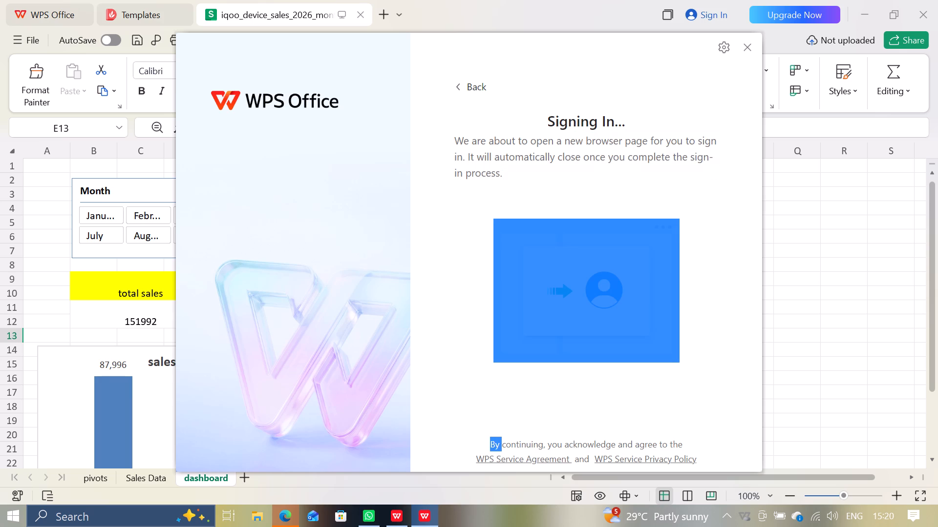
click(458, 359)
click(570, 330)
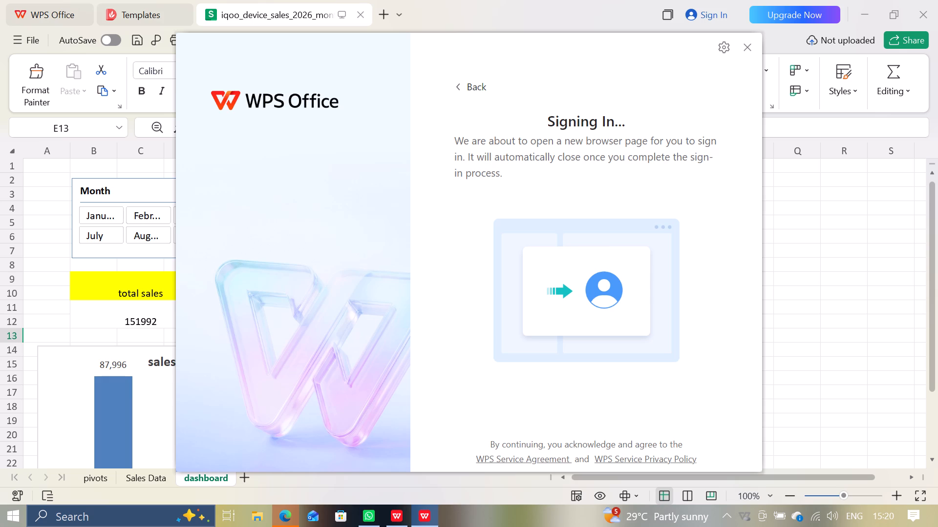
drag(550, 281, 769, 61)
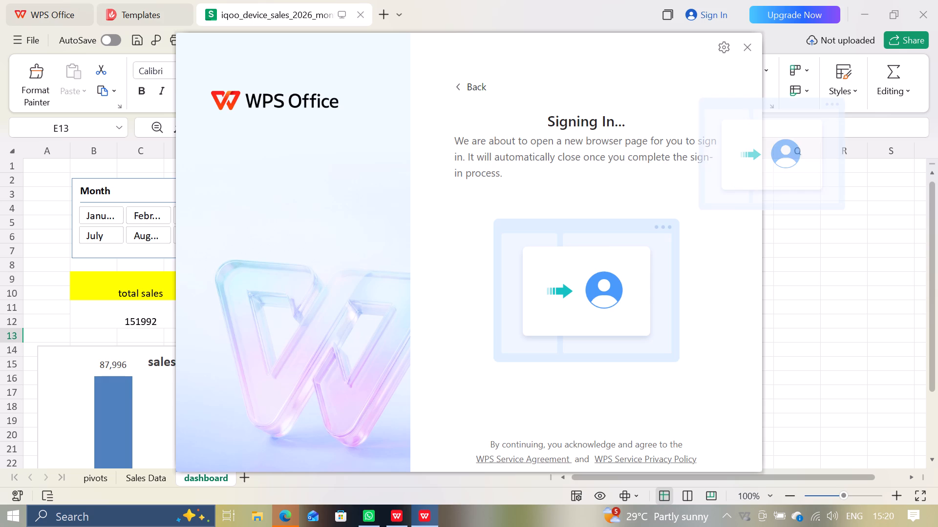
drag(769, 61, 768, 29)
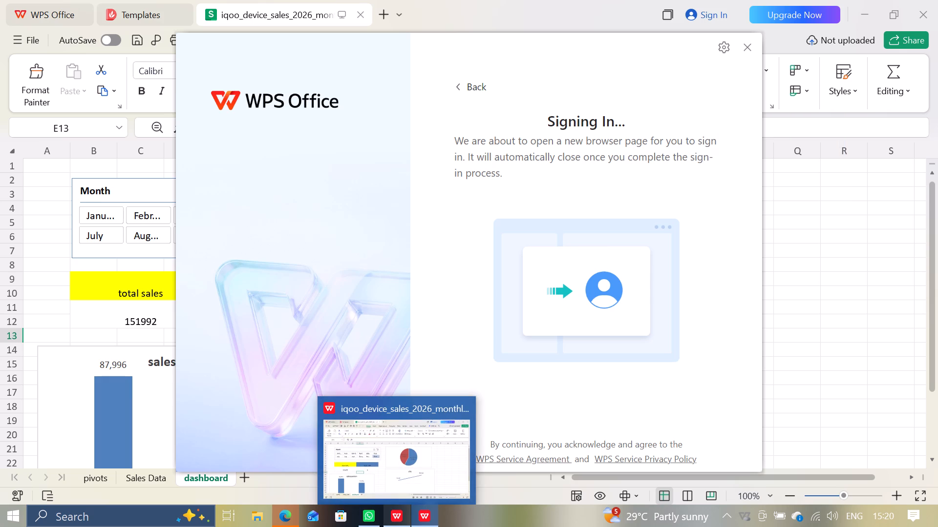
Bring up the window options for the open WPS Office sign-in window.
drag(433, 511, 520, 410)
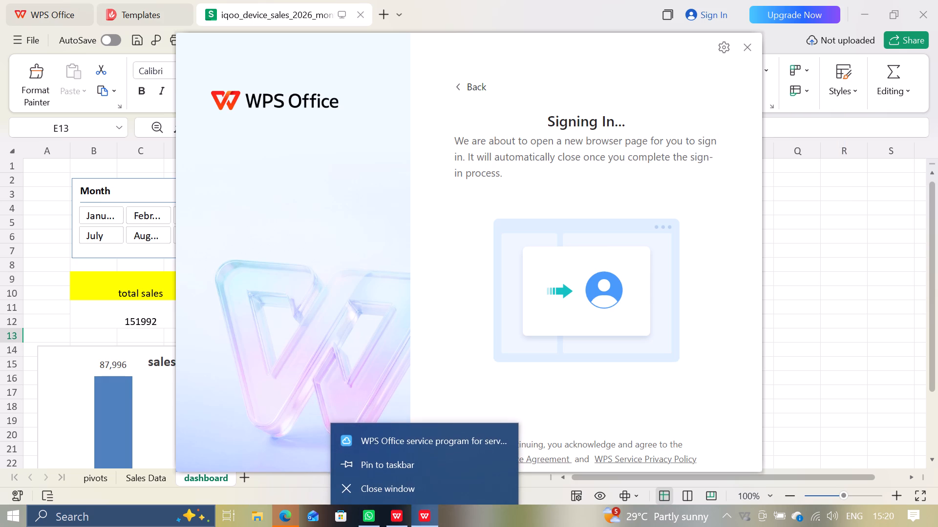
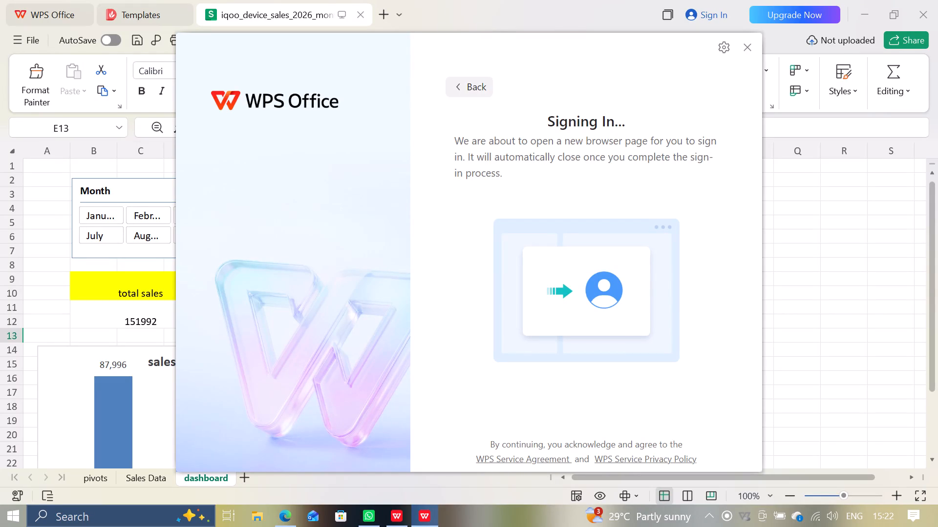
Return to the WPS Office sign-in options and restart the browser sign-in with a Google account.
click(465, 85)
click(540, 137)
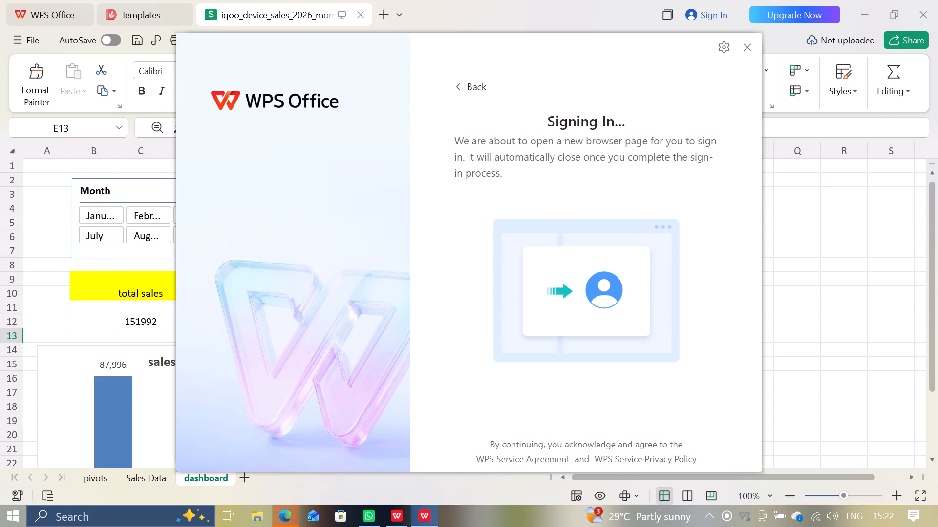
drag(517, 267, 419, 420)
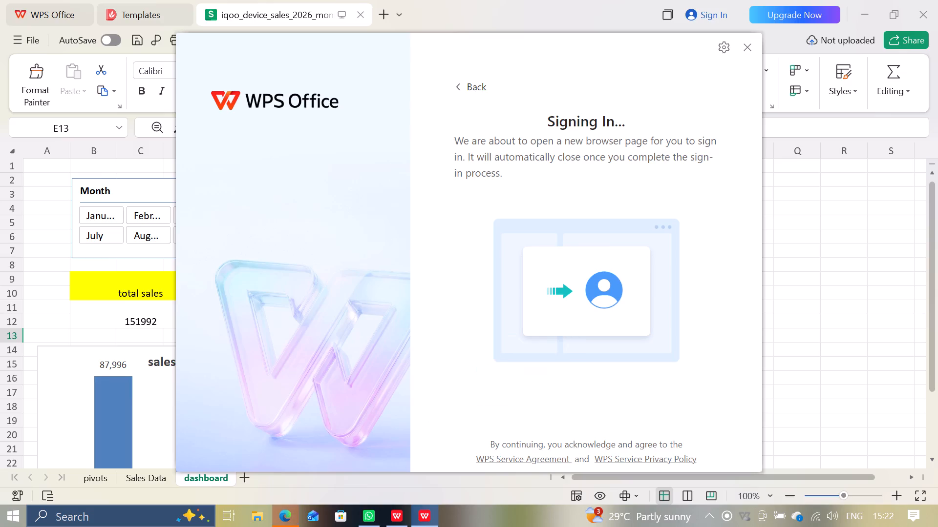
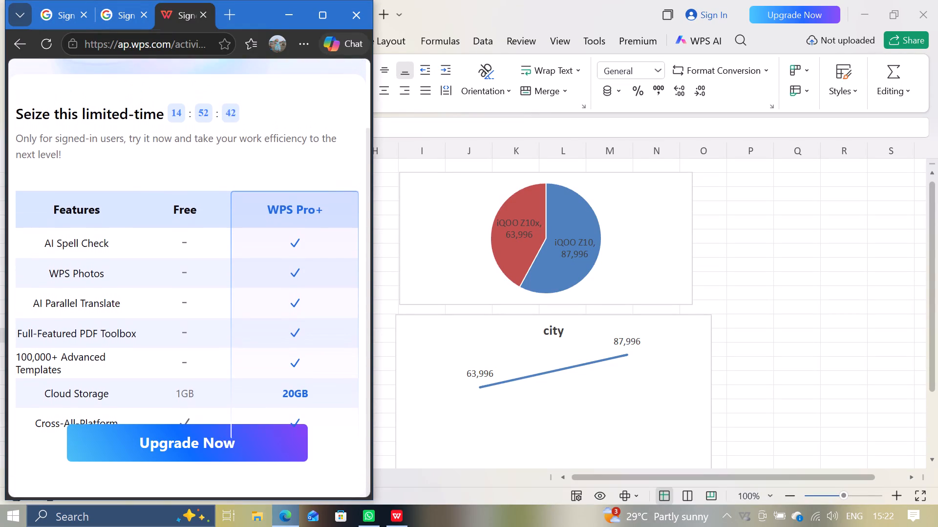
Examine the feature comparison between the Free plan and WPS Pro+ on the limited-time offer page.
triple_click(187, 217)
drag(187, 217, 179, 214)
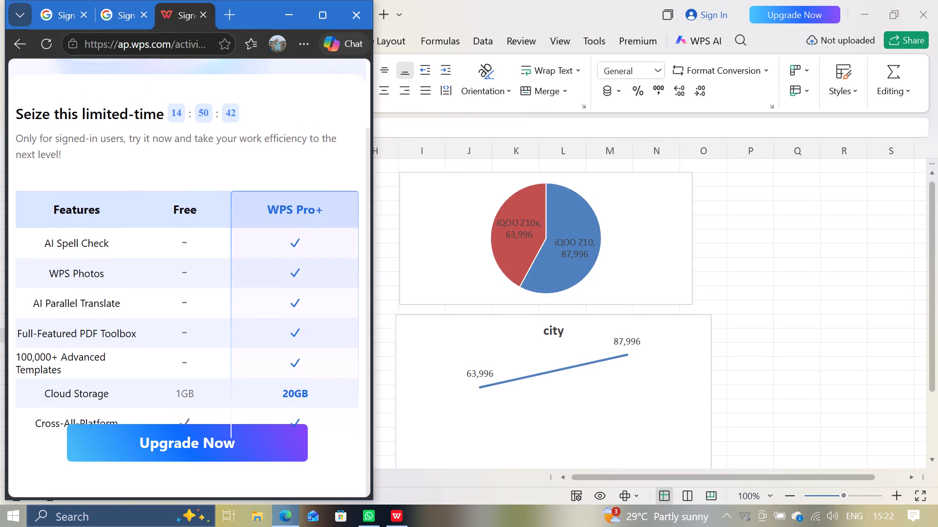
click(103, 209)
click(191, 325)
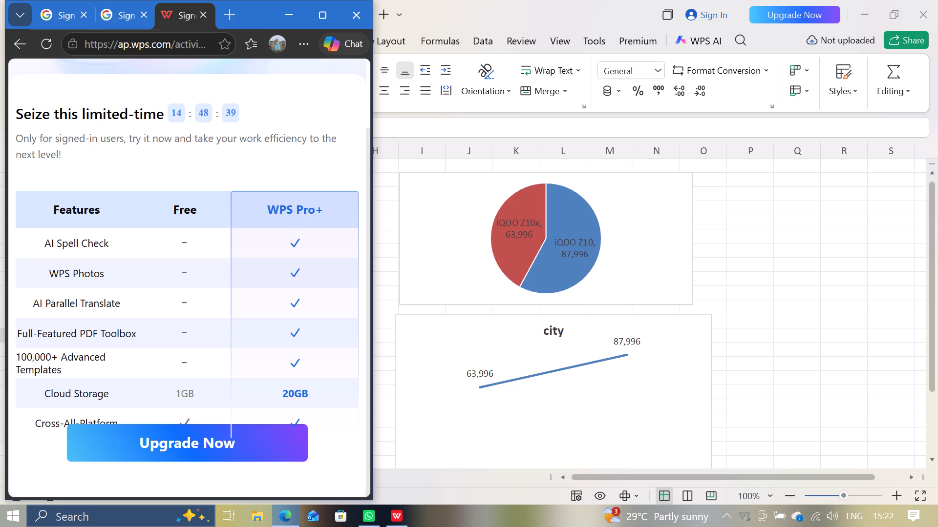
scroll(191, 325, down, 8)
click(191, 325)
scroll(191, 325, down, 1)
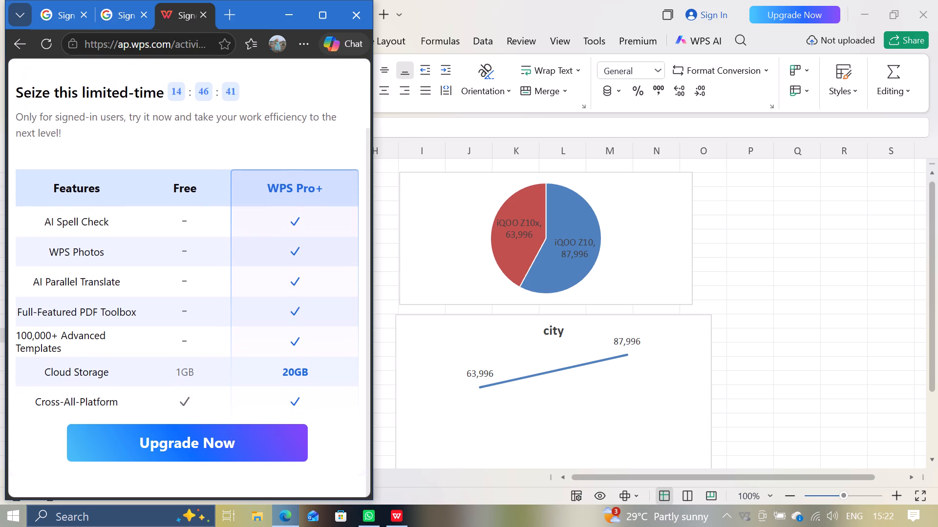
triple_click(174, 210)
drag(174, 210, 202, 399)
Start the upgrade to WPS Pro+ from the limited-time offer page.
drag(329, 328, 159, 441)
click(159, 441)
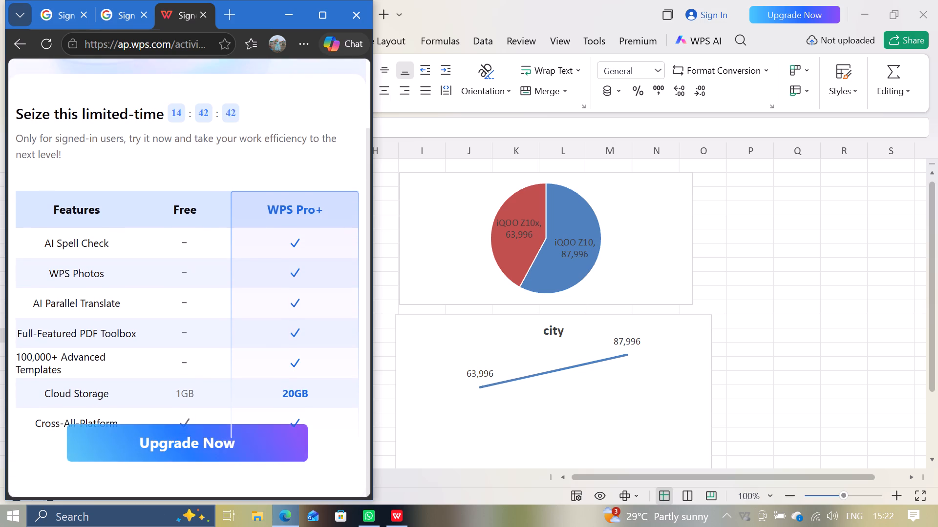
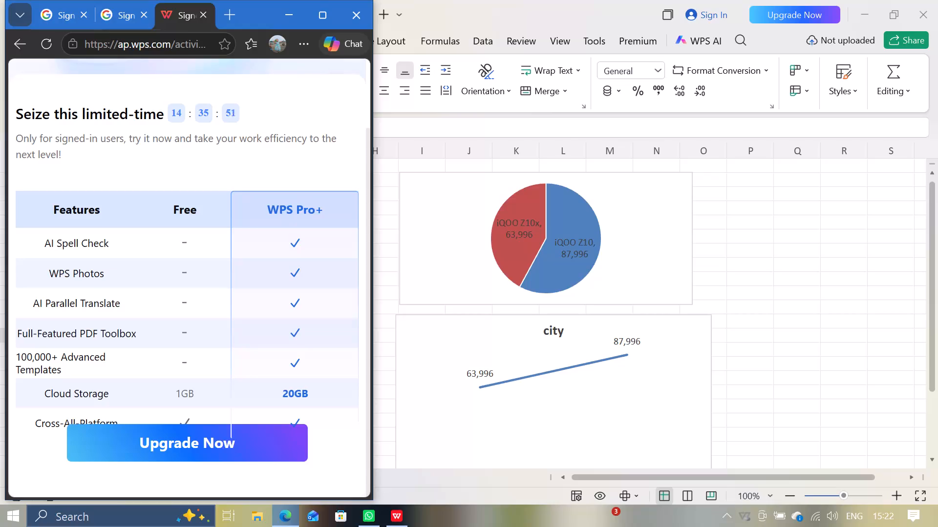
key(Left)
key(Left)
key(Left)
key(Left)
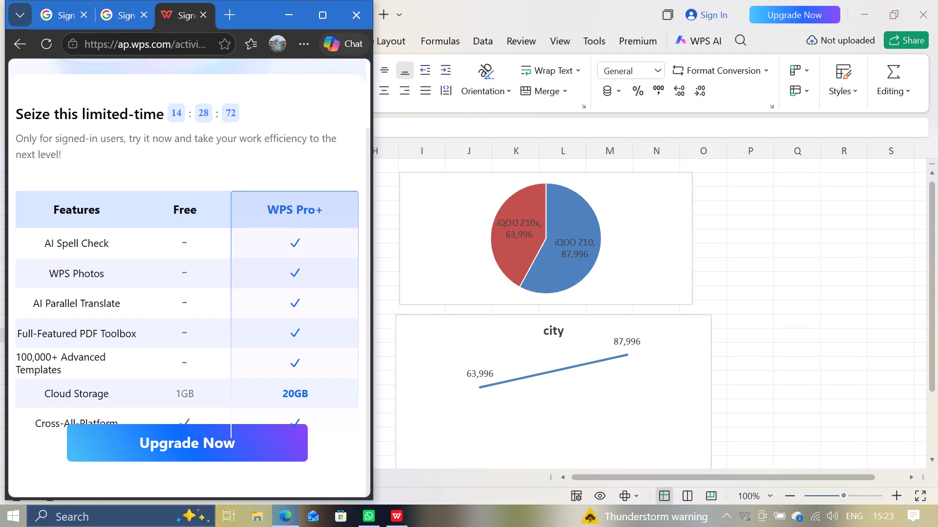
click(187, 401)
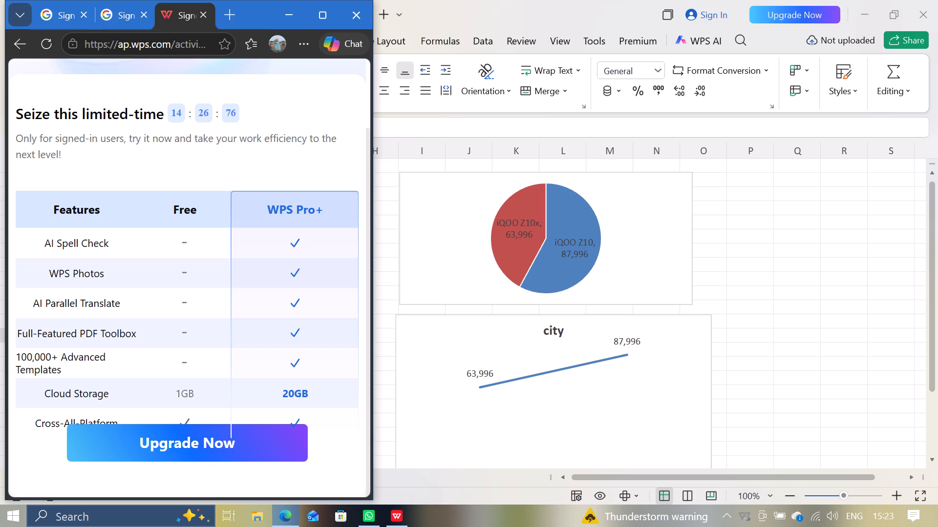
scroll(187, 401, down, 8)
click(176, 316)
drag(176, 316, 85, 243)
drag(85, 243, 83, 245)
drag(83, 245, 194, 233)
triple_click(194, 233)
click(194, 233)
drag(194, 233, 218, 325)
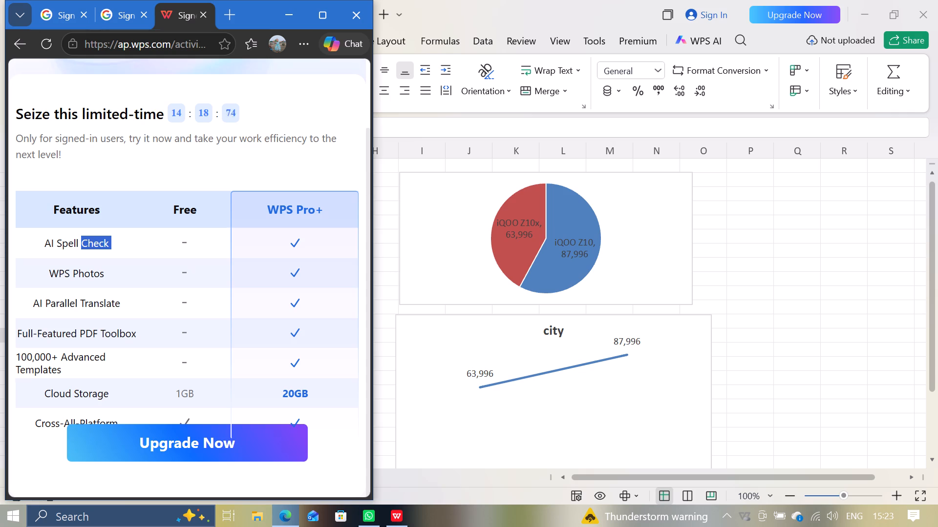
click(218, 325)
Close the browser window with the upgrade offer and switch back to the dashboard sheet in WPS Office.
click(351, 17)
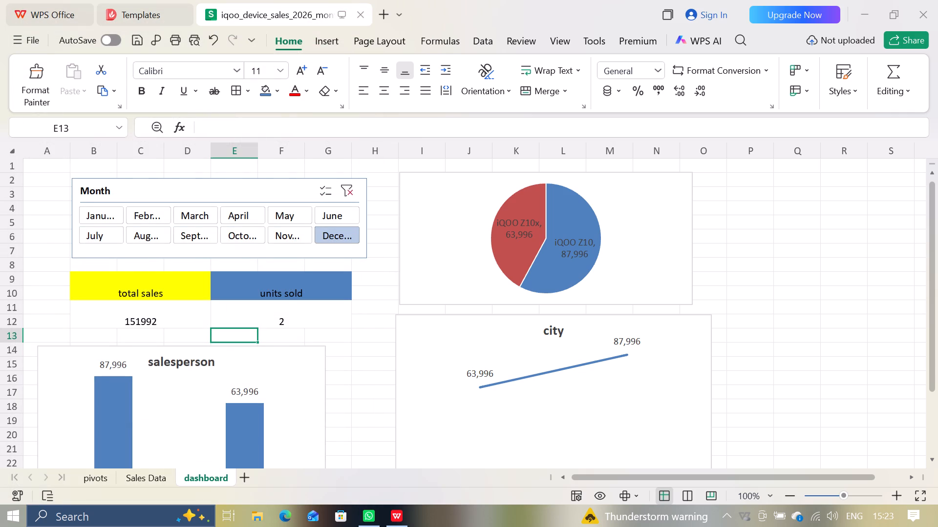
click(398, 516)
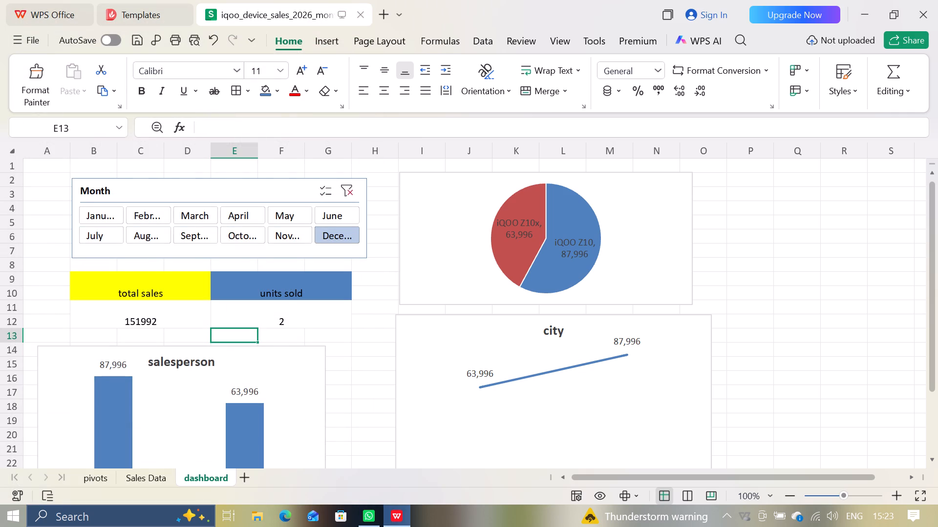
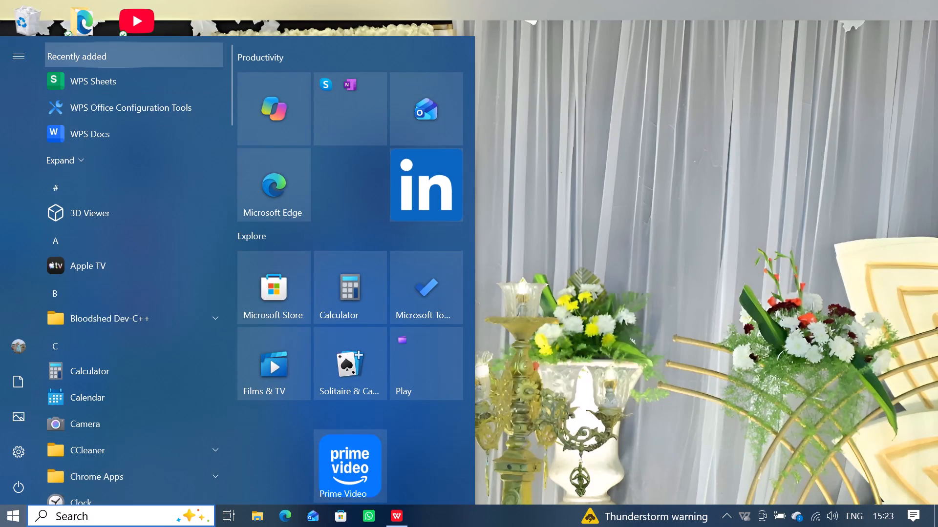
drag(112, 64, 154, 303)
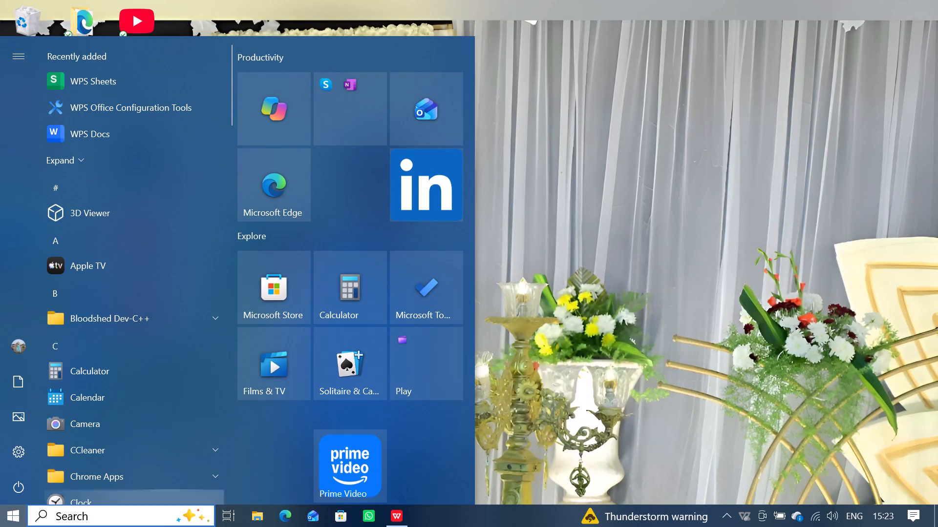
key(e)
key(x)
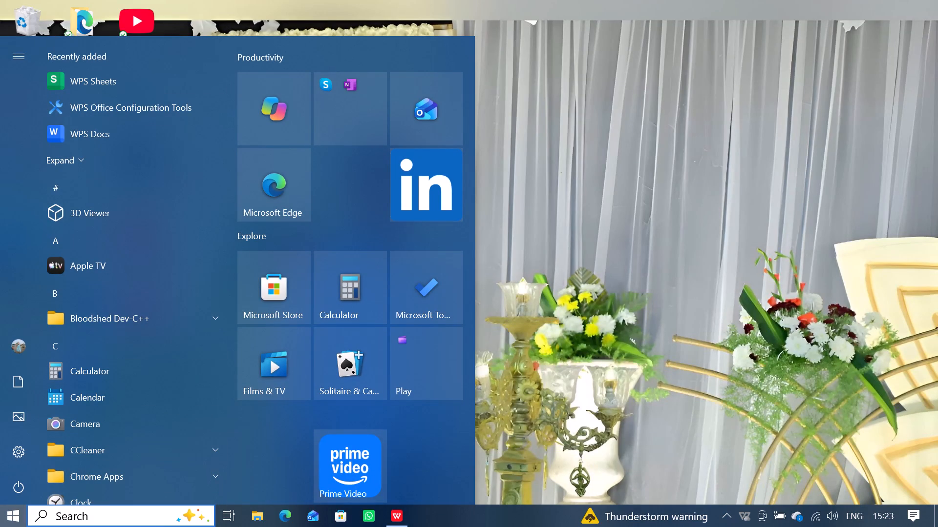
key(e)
Search the computer for "exc" and open the suggested "excel download" web results in Microsoft Edge.
drag(124, 522, 129, 517)
key(e)
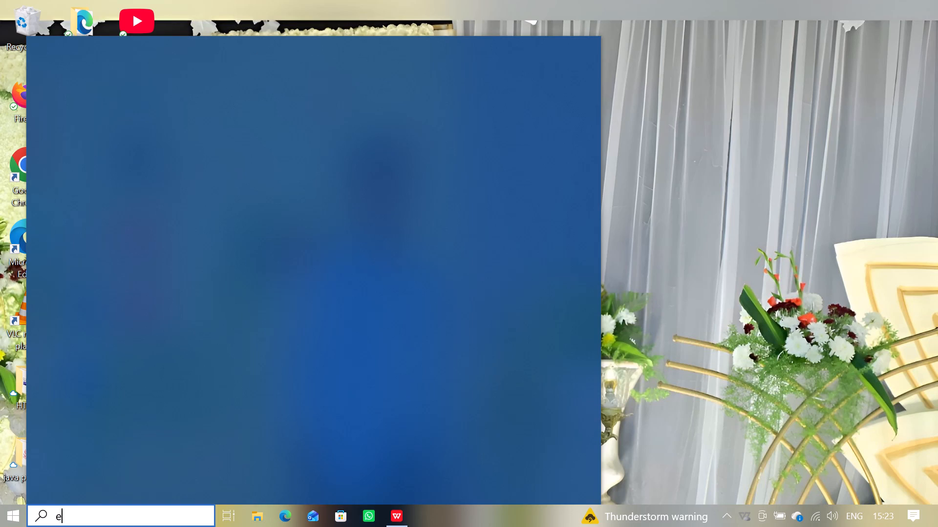
key(x)
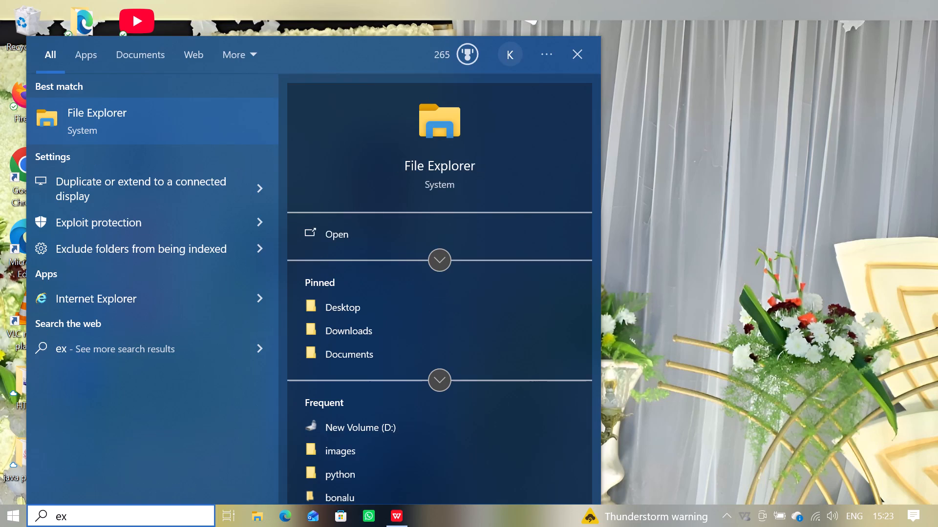
key(c)
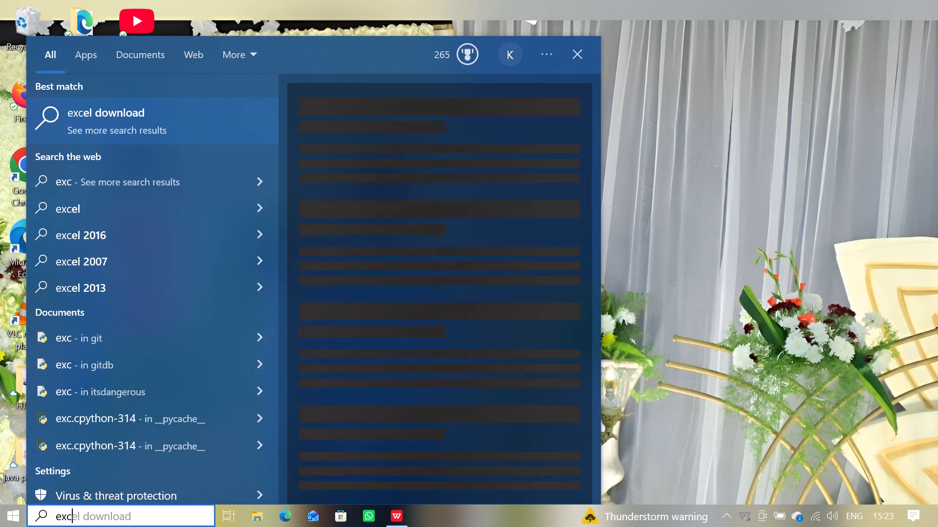
click(138, 109)
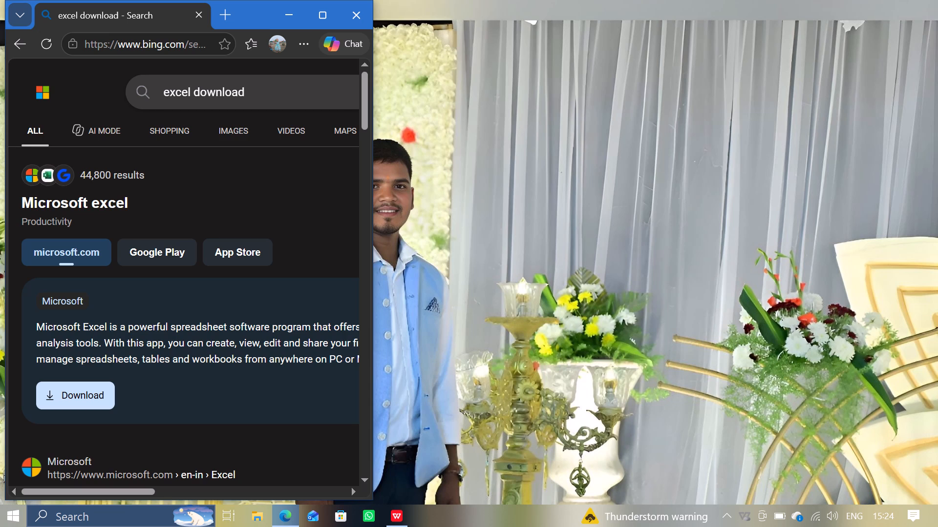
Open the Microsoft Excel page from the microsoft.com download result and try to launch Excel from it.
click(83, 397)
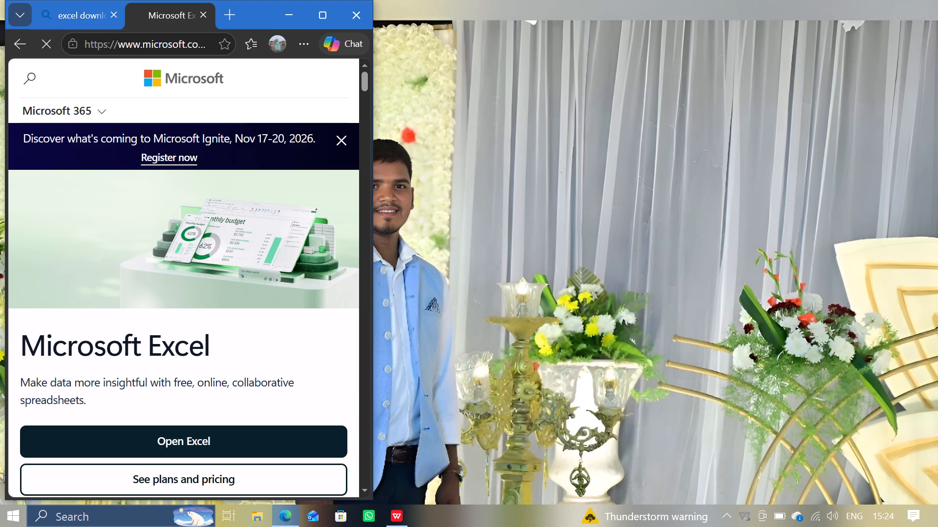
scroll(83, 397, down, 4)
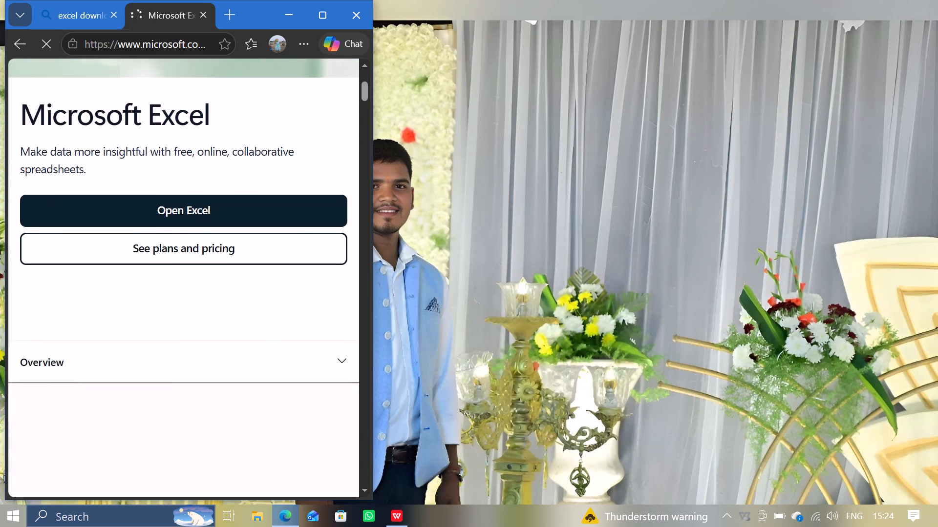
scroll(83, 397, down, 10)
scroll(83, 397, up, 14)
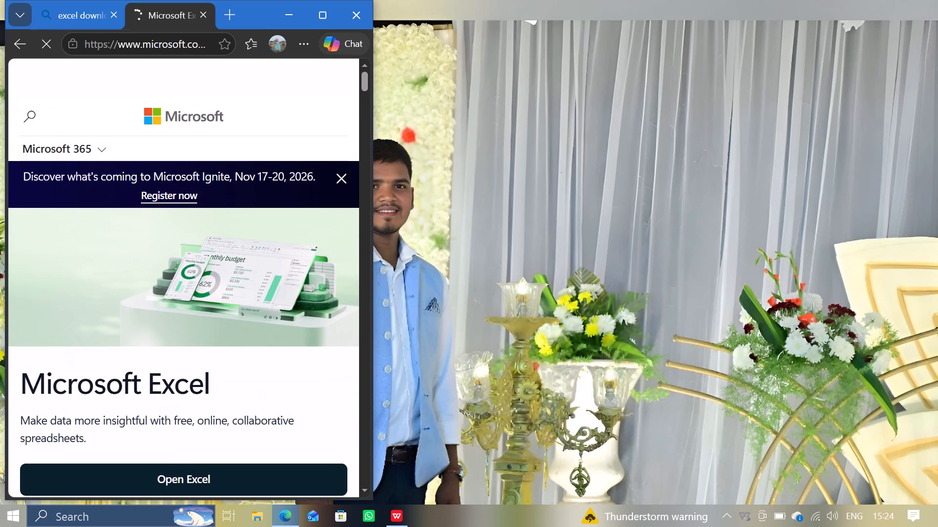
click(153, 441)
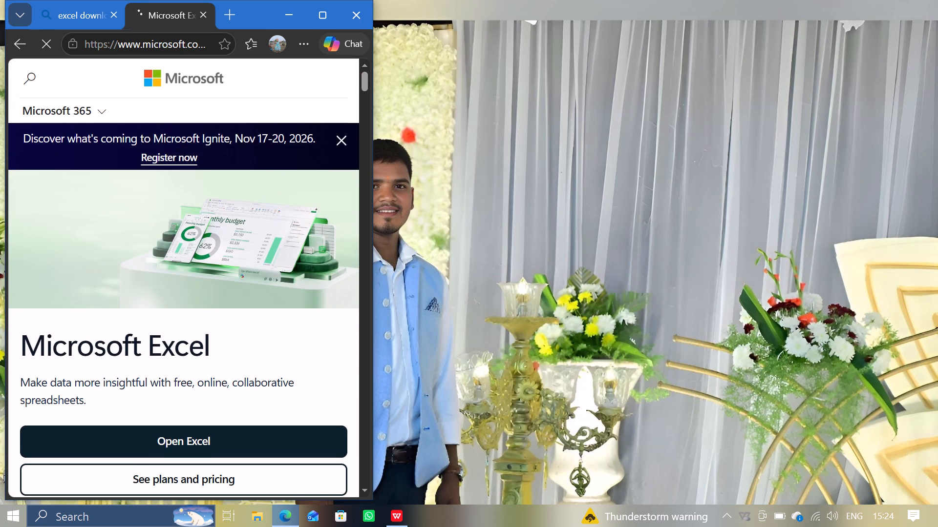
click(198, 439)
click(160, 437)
Reopen the Microsoft Excel page from the download result in the search results and close the earlier copy of it.
click(84, 11)
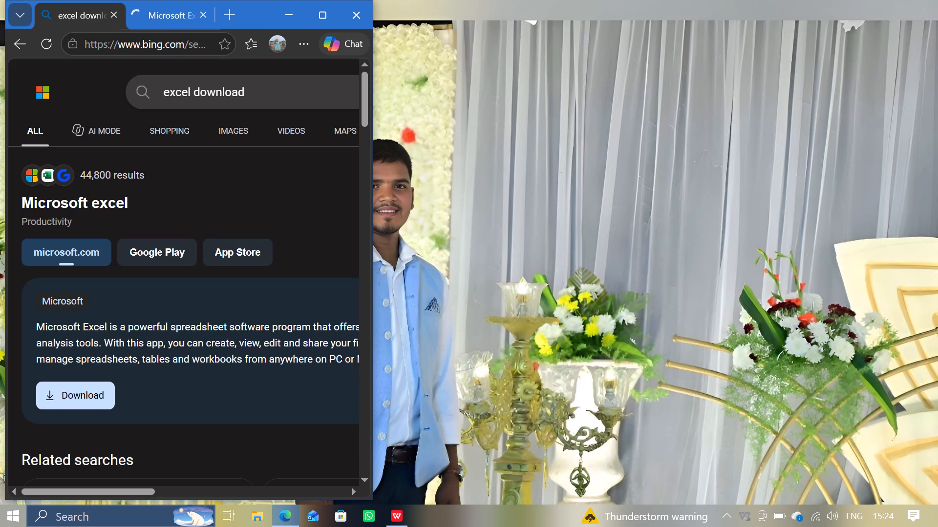
click(96, 395)
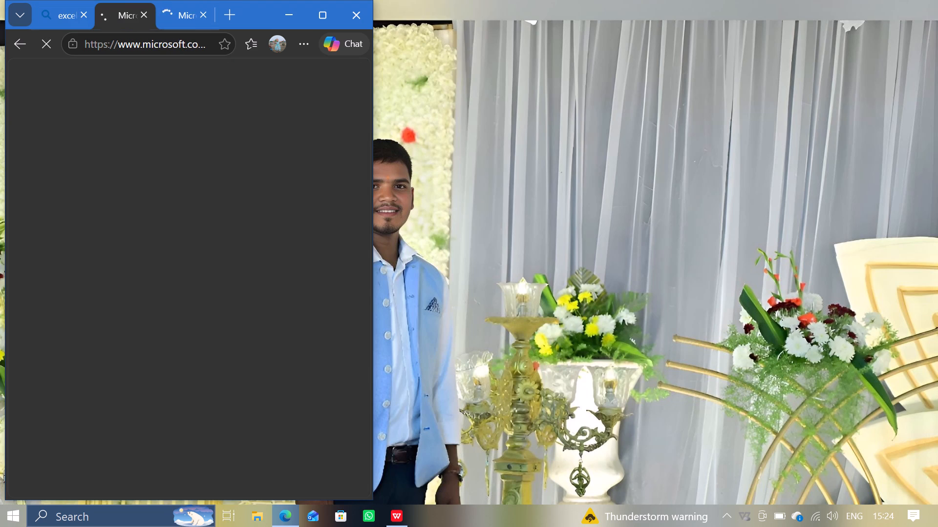
click(203, 16)
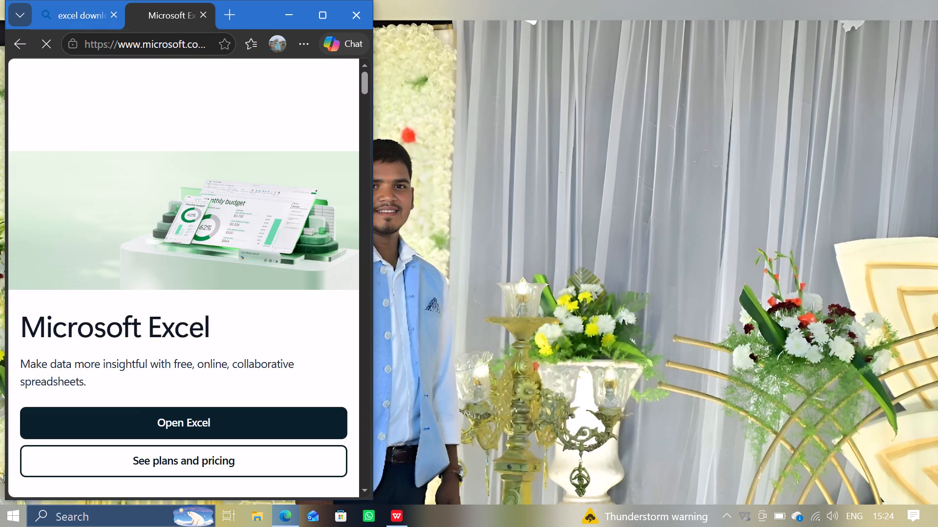
Examine the Microsoft Excel page for opening and download options, with the browser window maximized.
scroll(200, 212, down, 17)
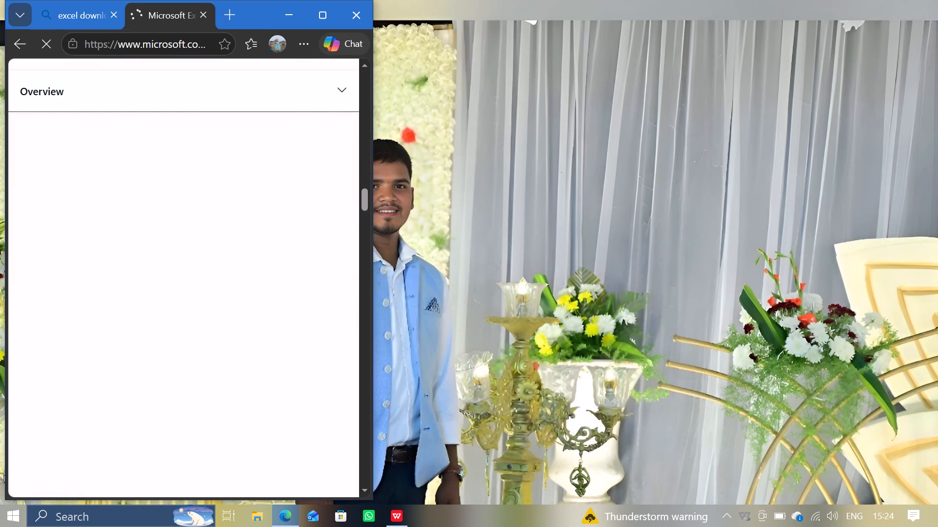
scroll(200, 212, up, 20)
scroll(200, 212, up, 10)
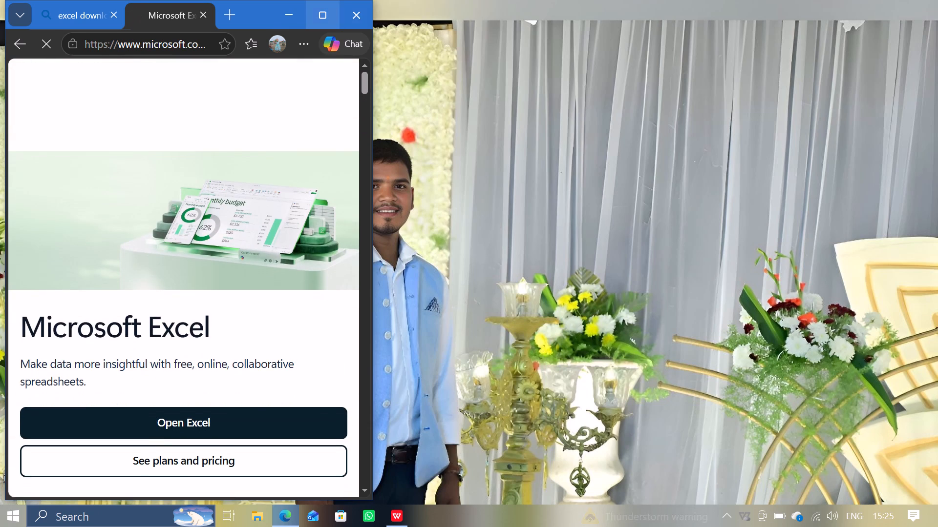
click(326, 16)
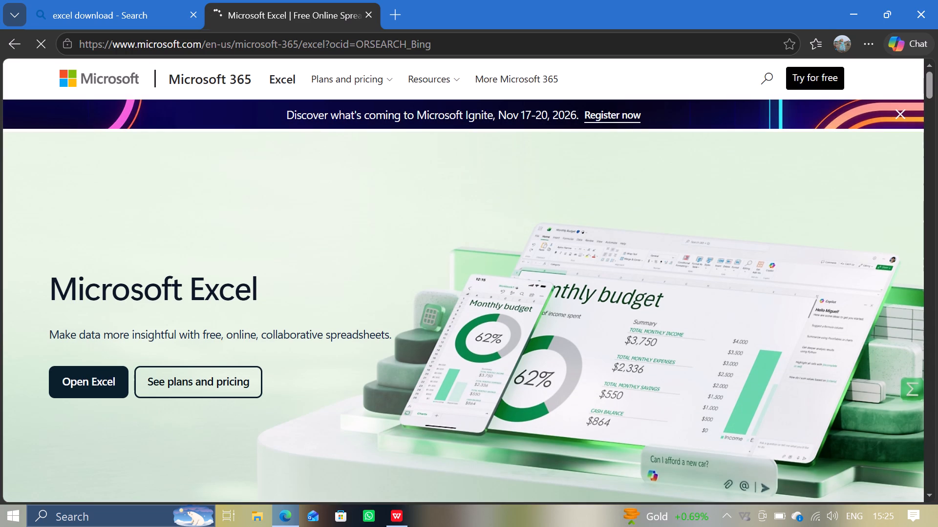
scroll(610, 193, down, 5)
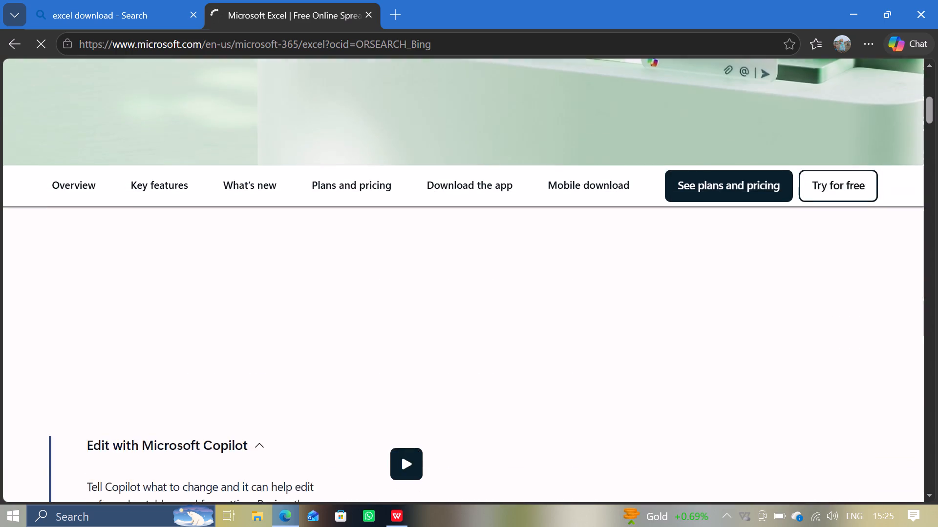
scroll(610, 193, up, 1)
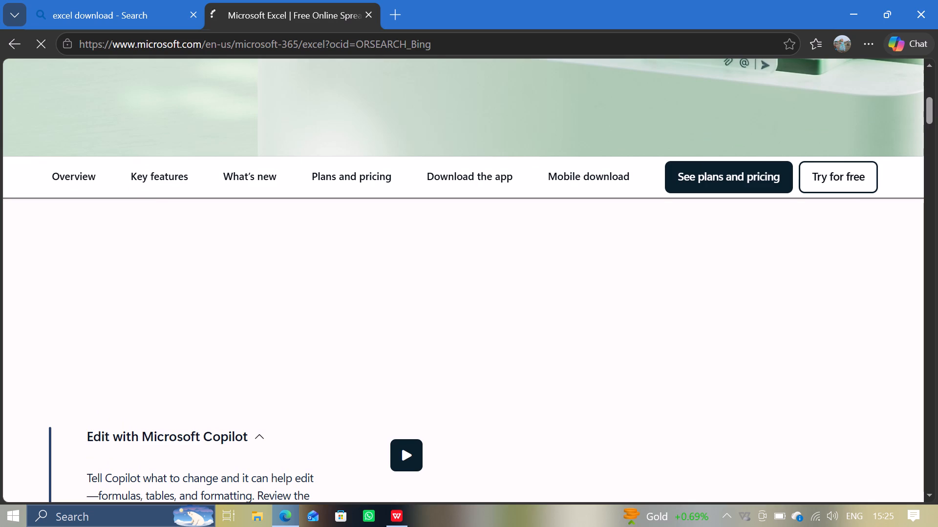
scroll(609, 268, up, 1)
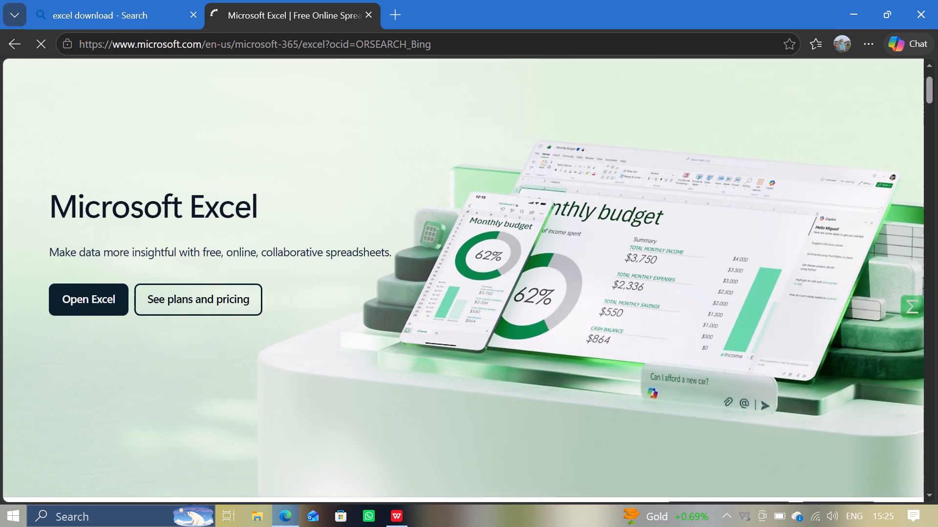
scroll(609, 268, up, 1)
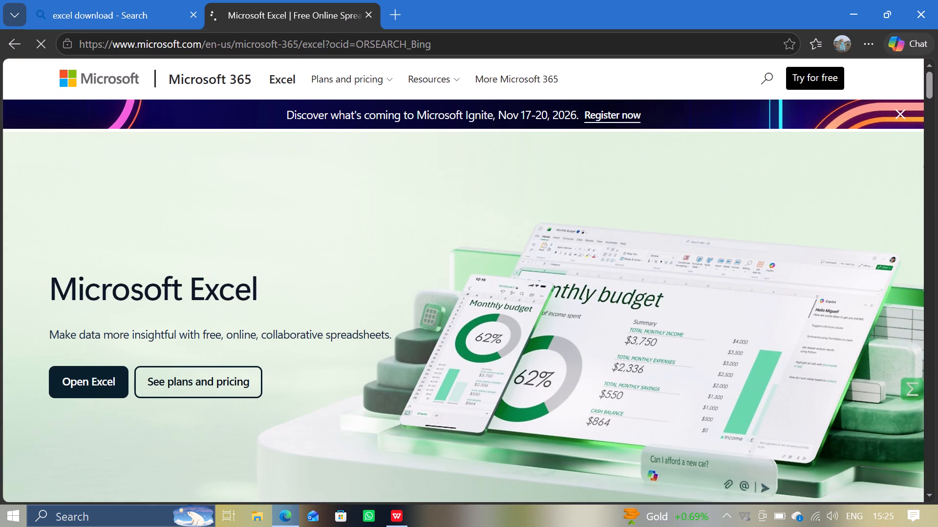
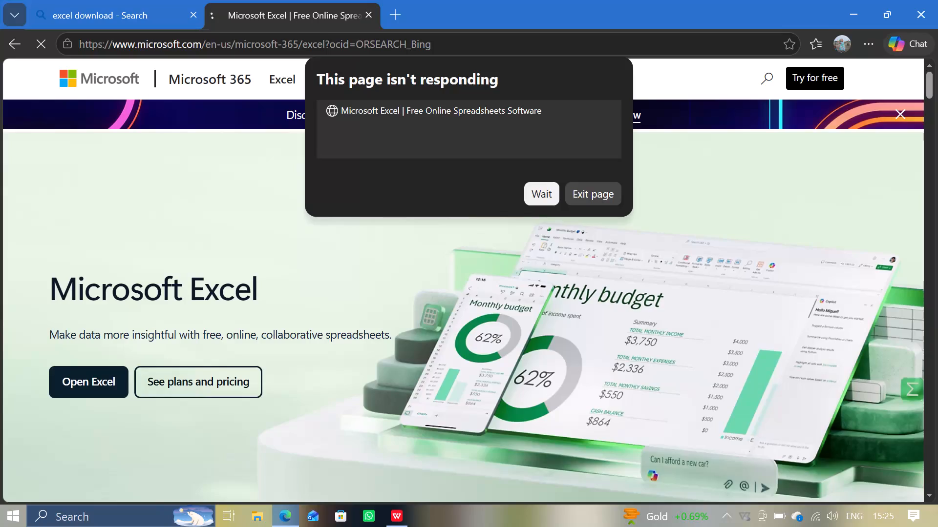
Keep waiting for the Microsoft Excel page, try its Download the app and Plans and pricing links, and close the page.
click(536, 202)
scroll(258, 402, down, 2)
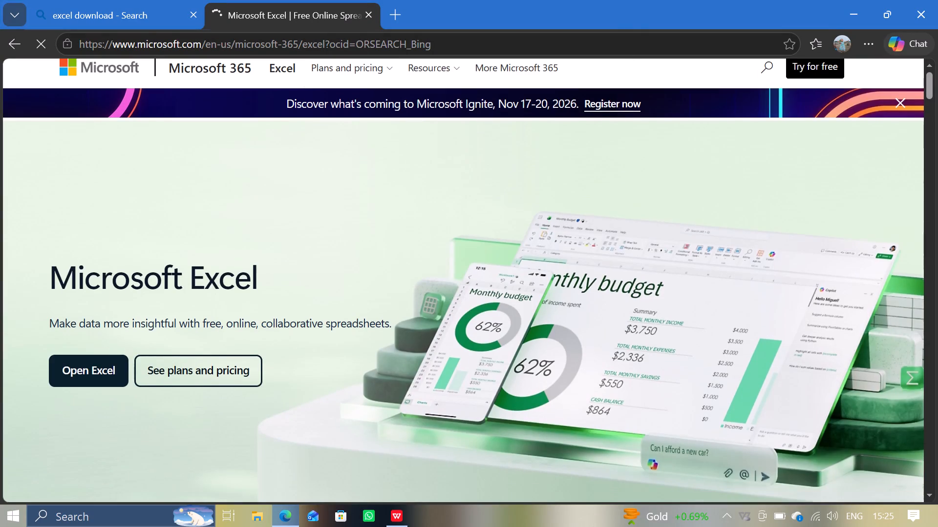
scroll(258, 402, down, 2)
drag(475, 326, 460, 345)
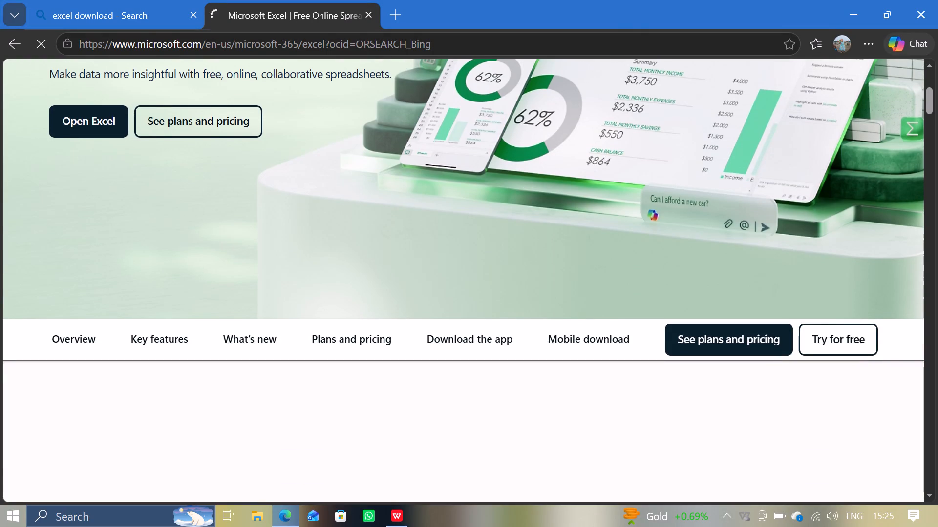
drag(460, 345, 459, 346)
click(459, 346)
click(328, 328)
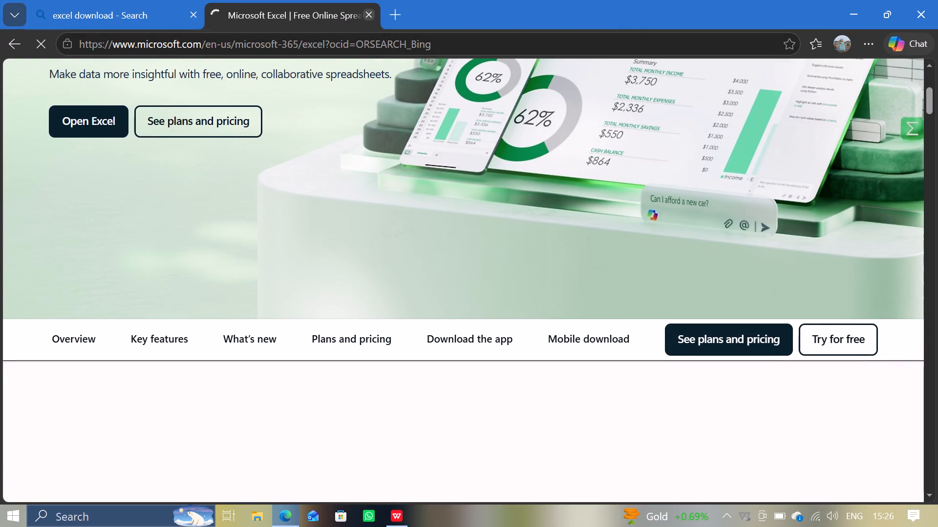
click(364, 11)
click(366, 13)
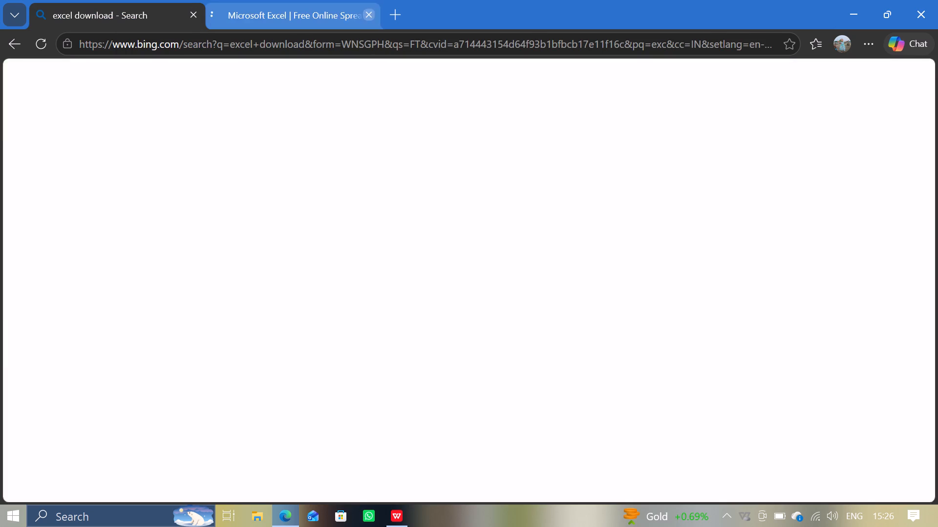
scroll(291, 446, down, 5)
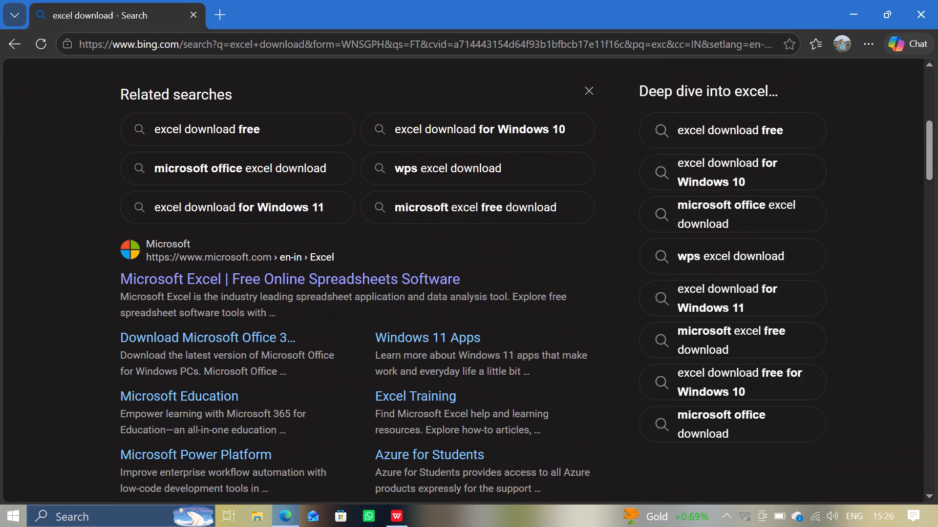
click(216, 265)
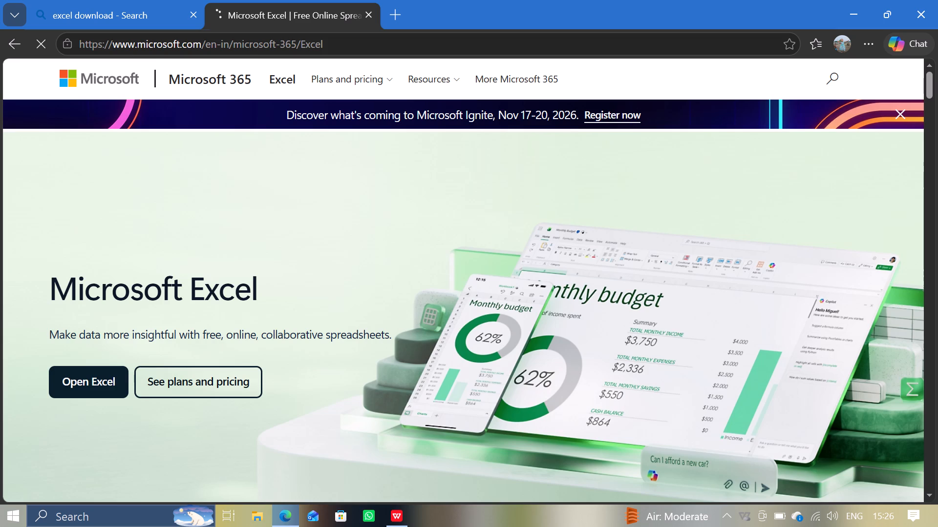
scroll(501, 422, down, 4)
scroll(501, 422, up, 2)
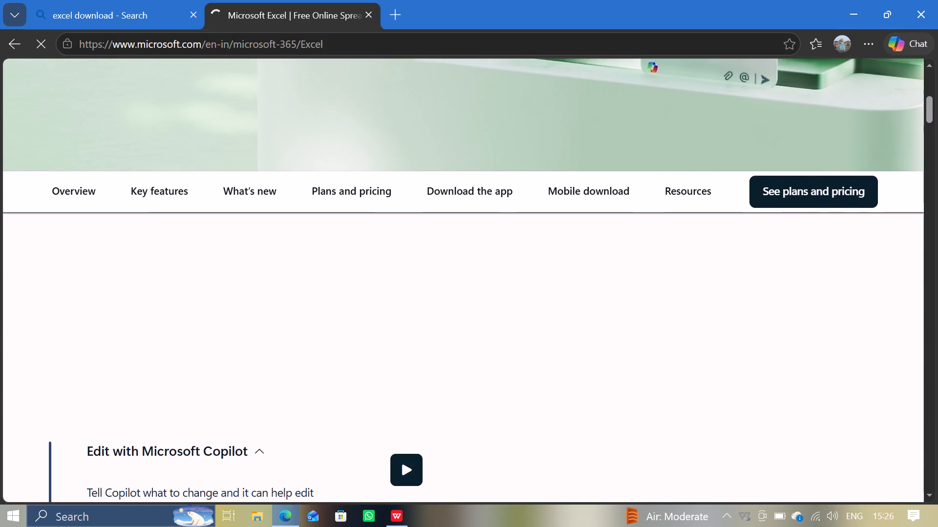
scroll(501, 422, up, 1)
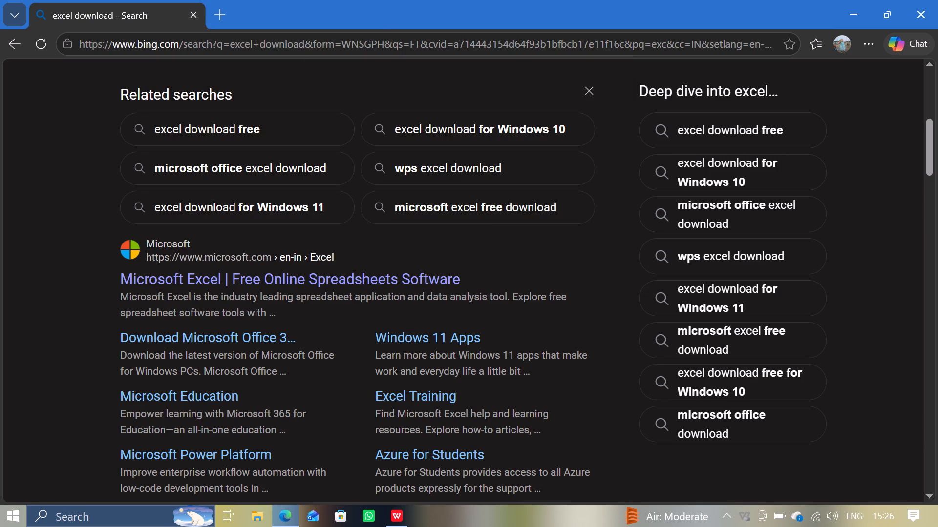
Open the Download Microsoft Office 365 page from the search results and download the Windows installer.
scroll(360, 260, down, 1)
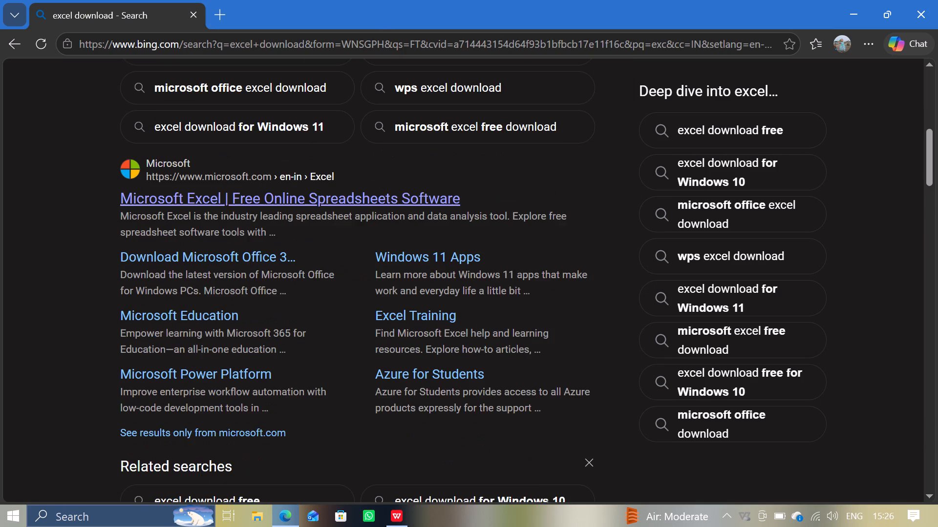
scroll(360, 260, down, 1)
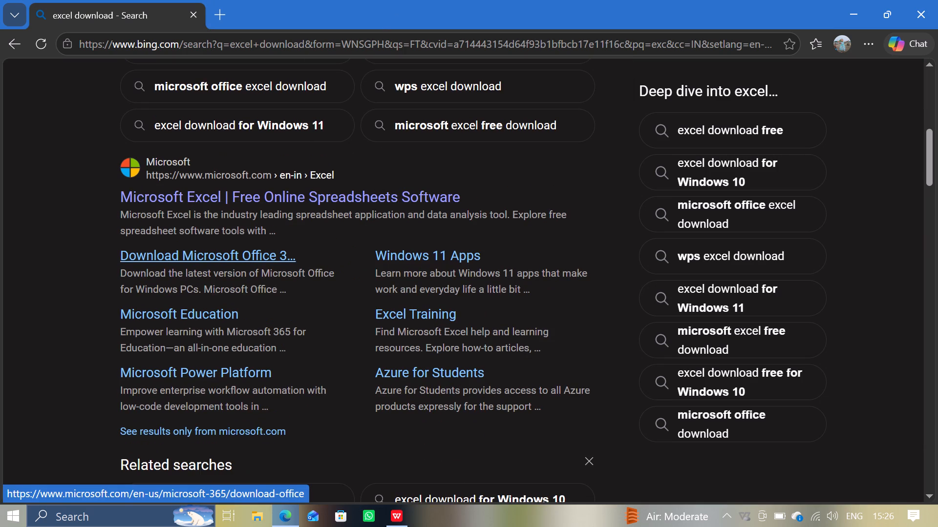
click(219, 262)
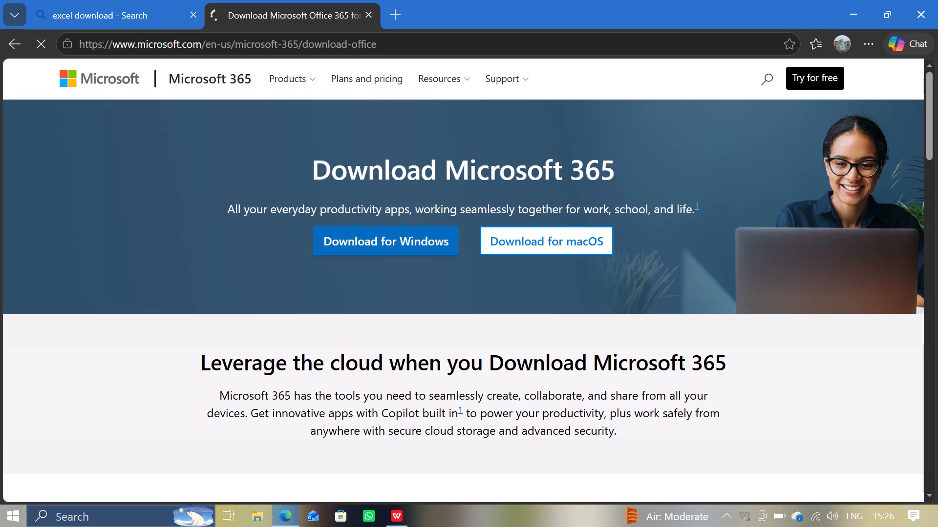
click(396, 249)
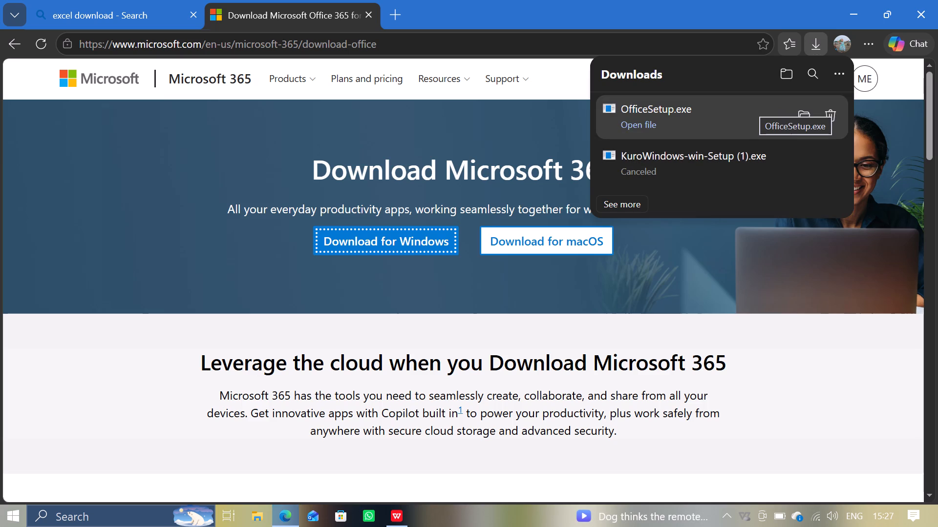
Open the downloaded OfficeSetup.exe file.
click(626, 126)
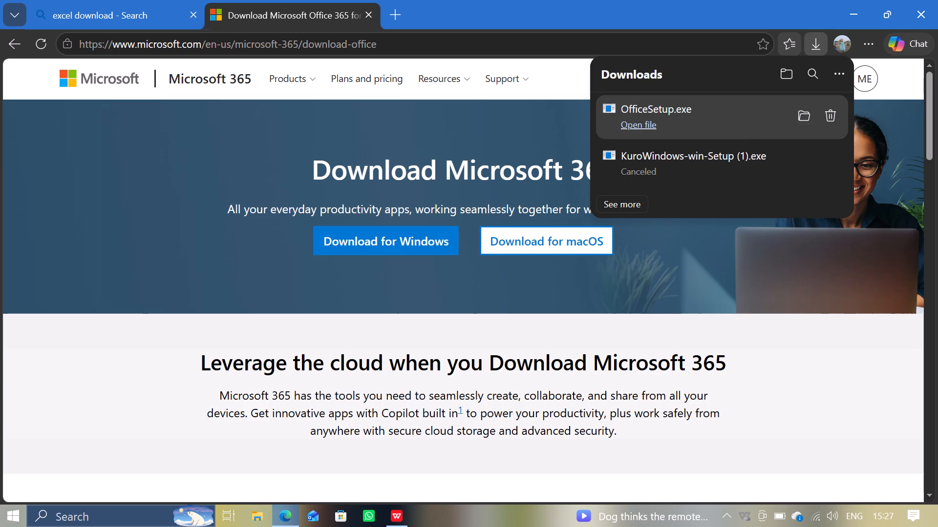